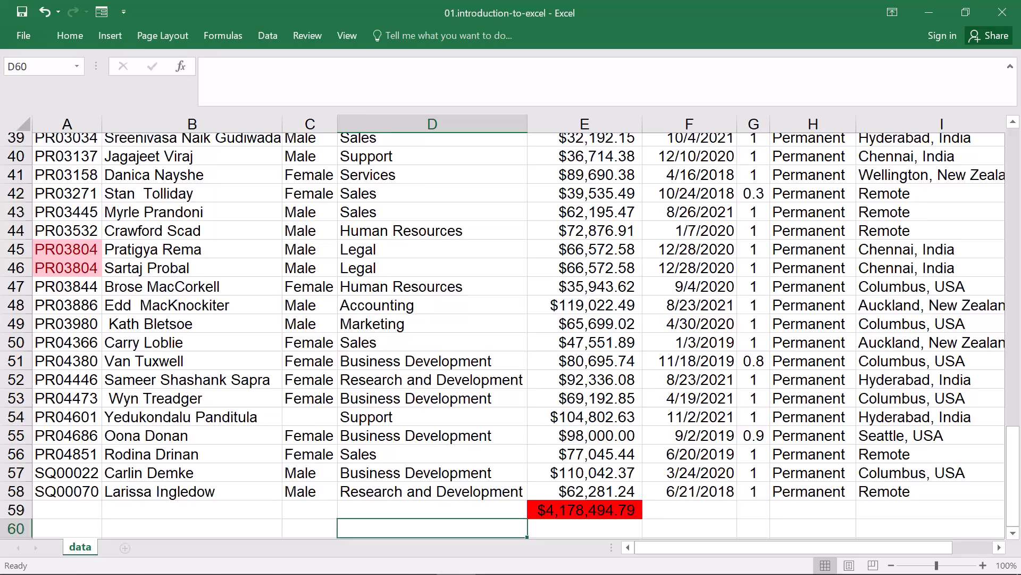
Switch to WinRAR and open the 02.Power-Query workbook from the 4-hour-course-xl-files.zip archive.
scroll(394, 449, "up", 1)
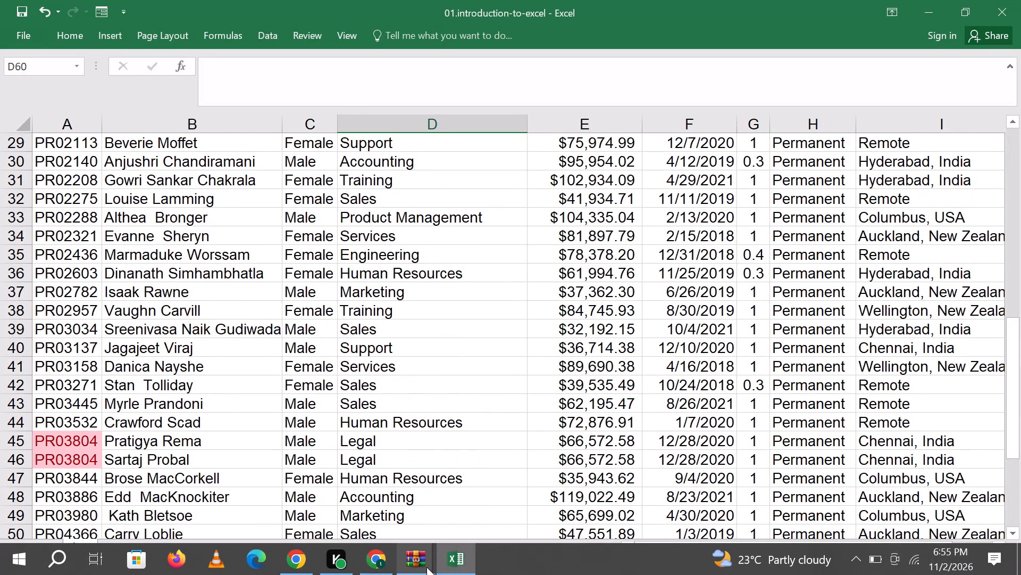
left_click(423, 562)
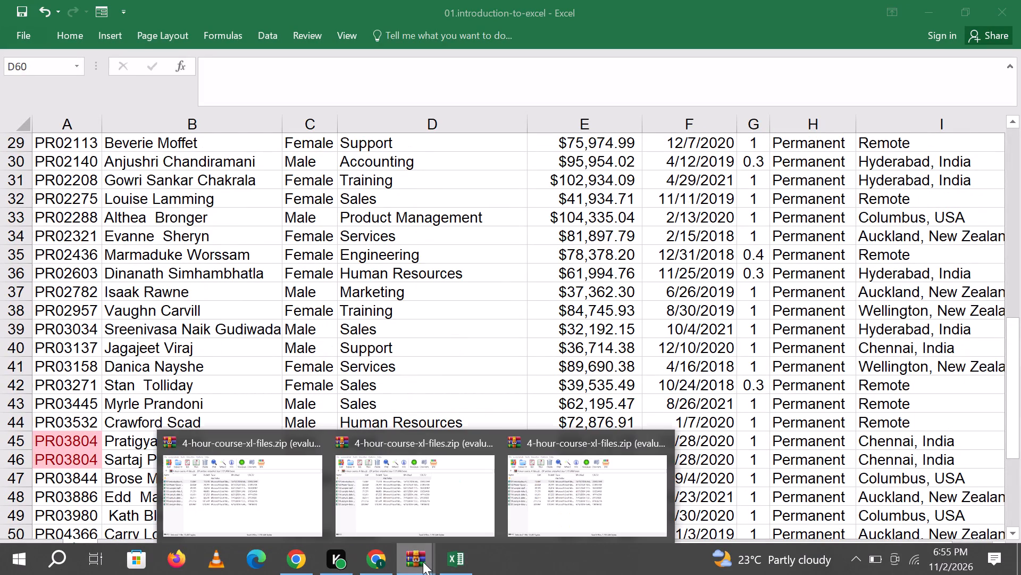
left_click(419, 486)
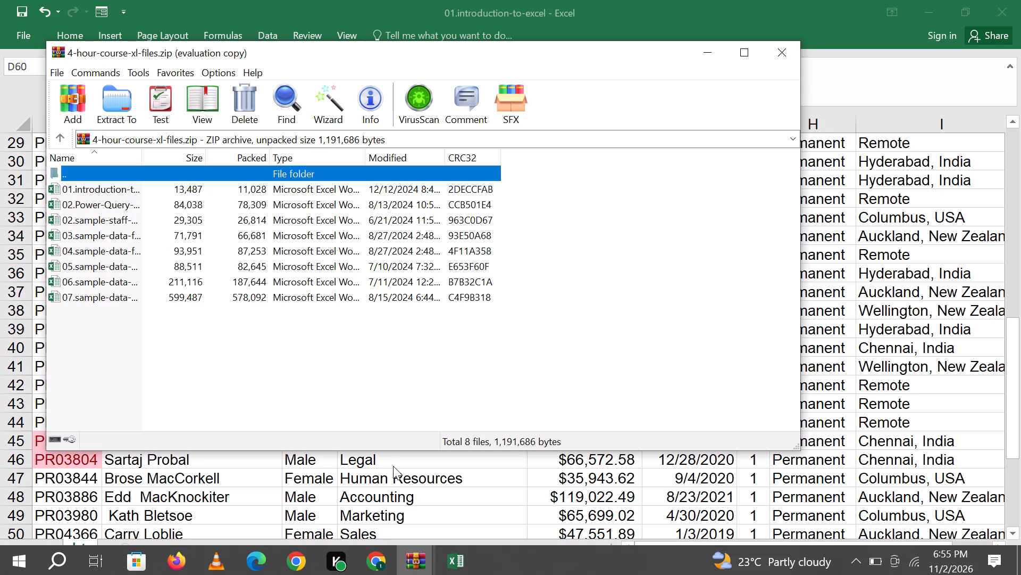
triple_click(118, 204)
left_click(118, 204)
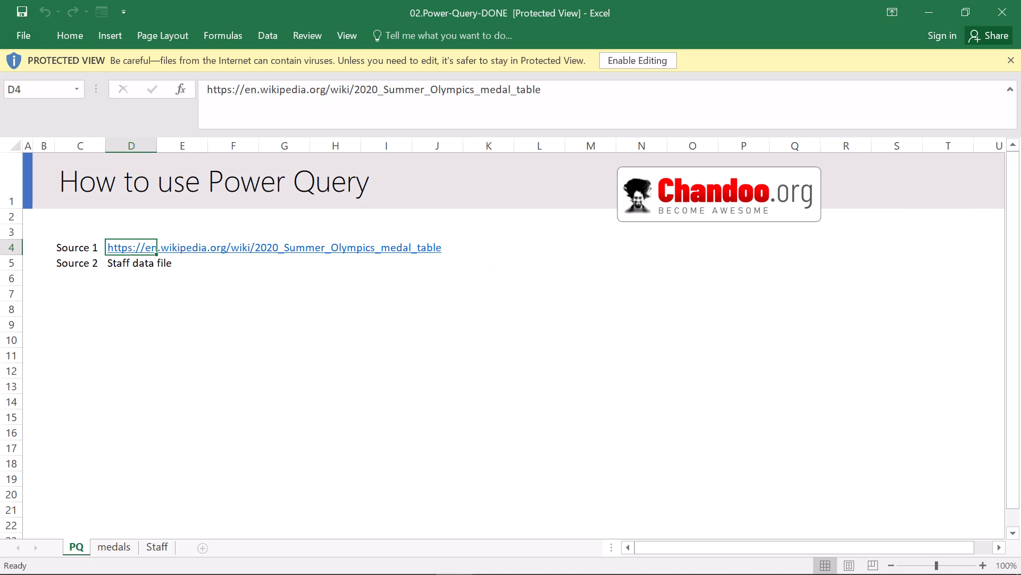
Copy the Source 1 Wikipedia link for the 2020 Summer Olympics medal table from row 4 of the PQ sheet.
left_click_drag(442, 253, 275, 237)
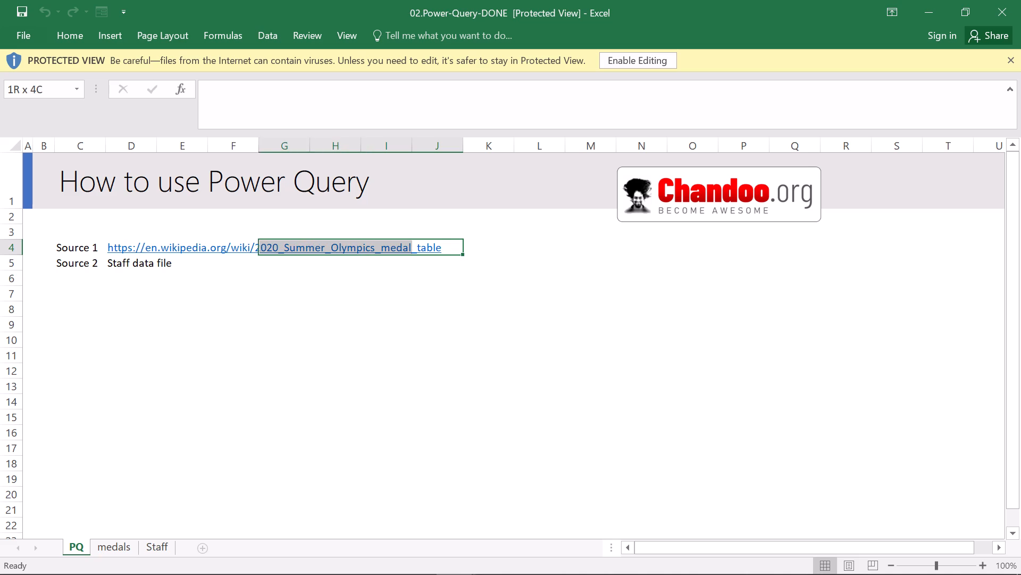
left_click_drag(275, 237, 125, 247)
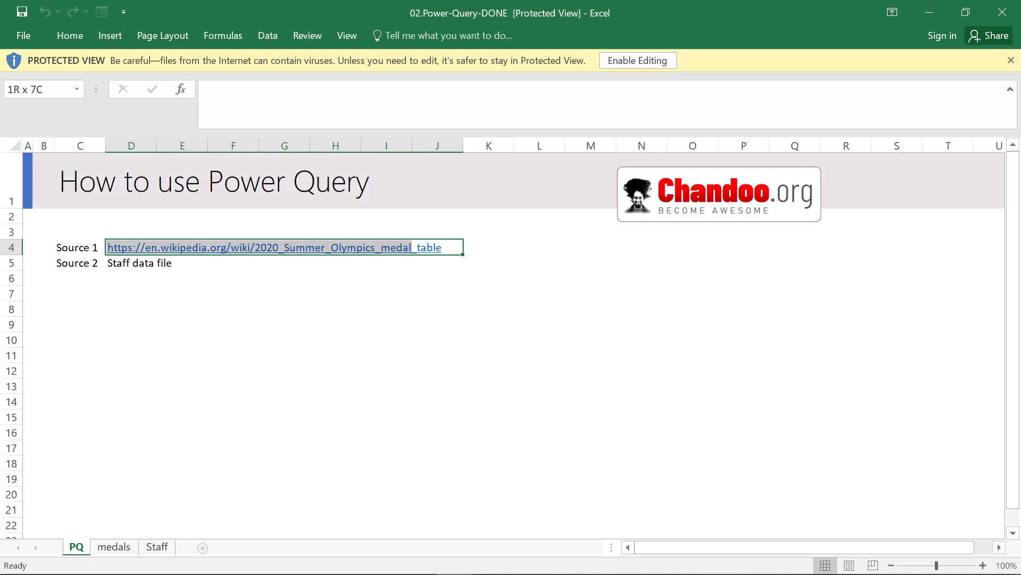
left_click_drag(125, 247, 124, 249)
key("ctrl+c")
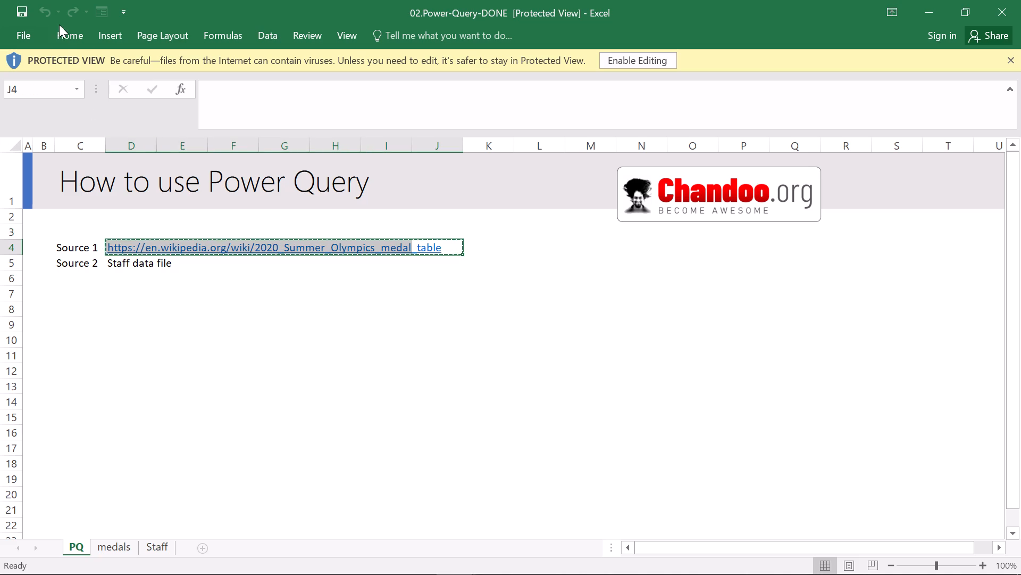
Take the workbook out of Protected View so it can be edited.
left_click(610, 62)
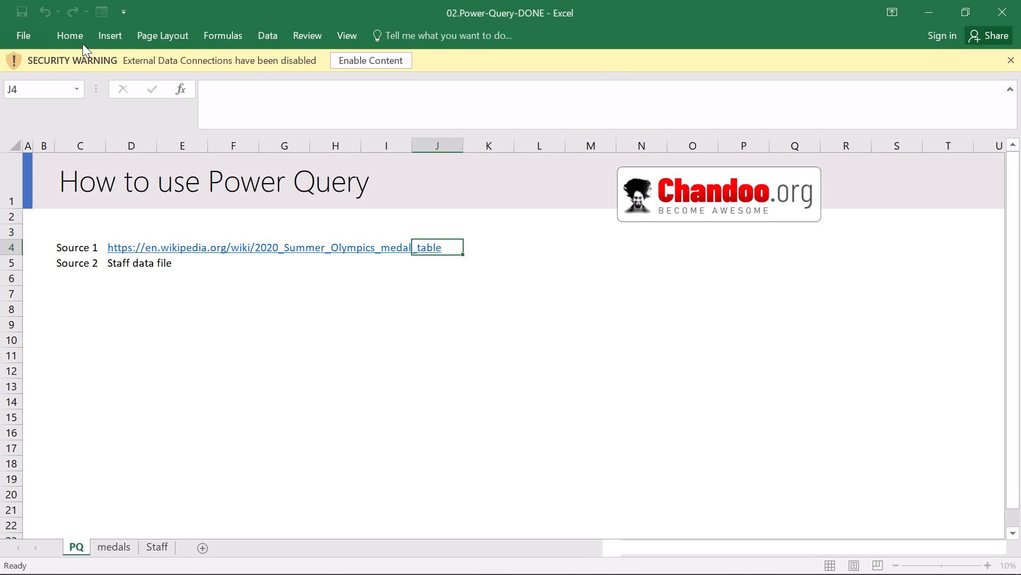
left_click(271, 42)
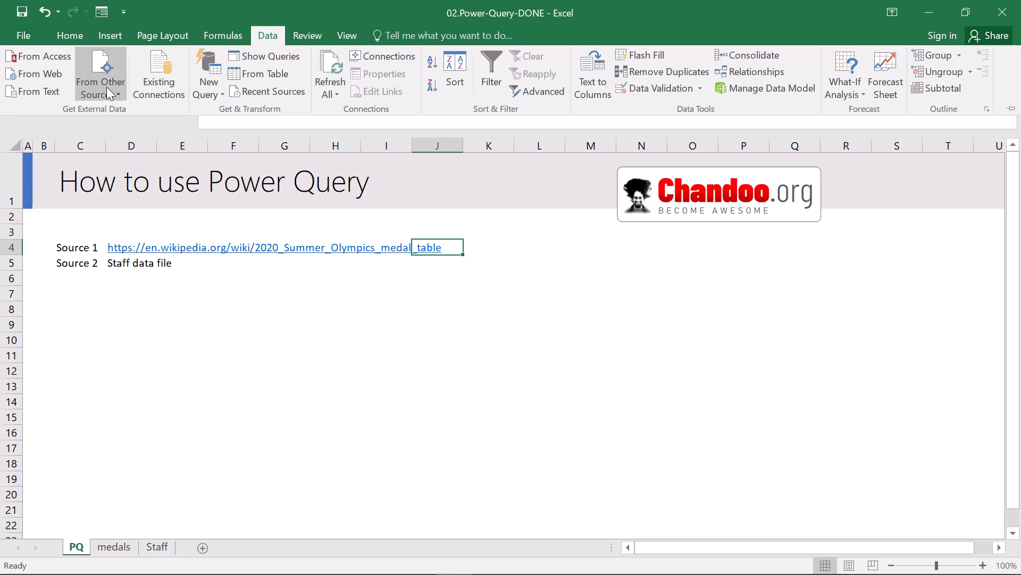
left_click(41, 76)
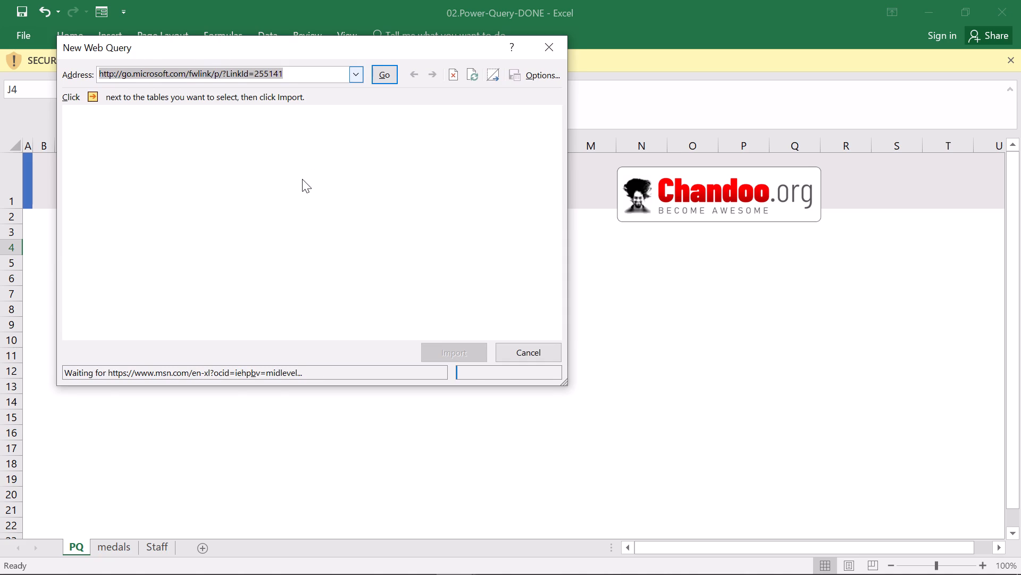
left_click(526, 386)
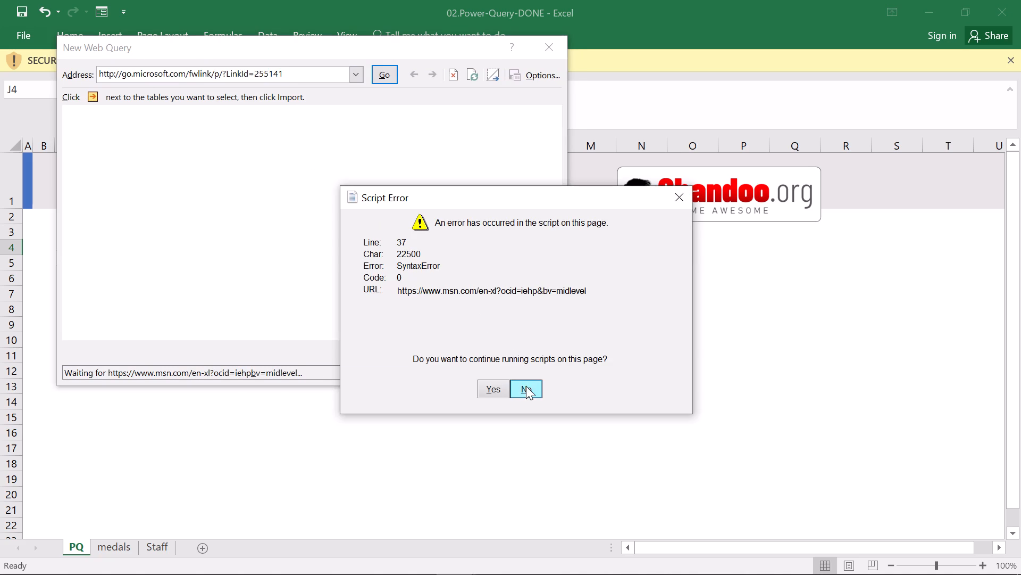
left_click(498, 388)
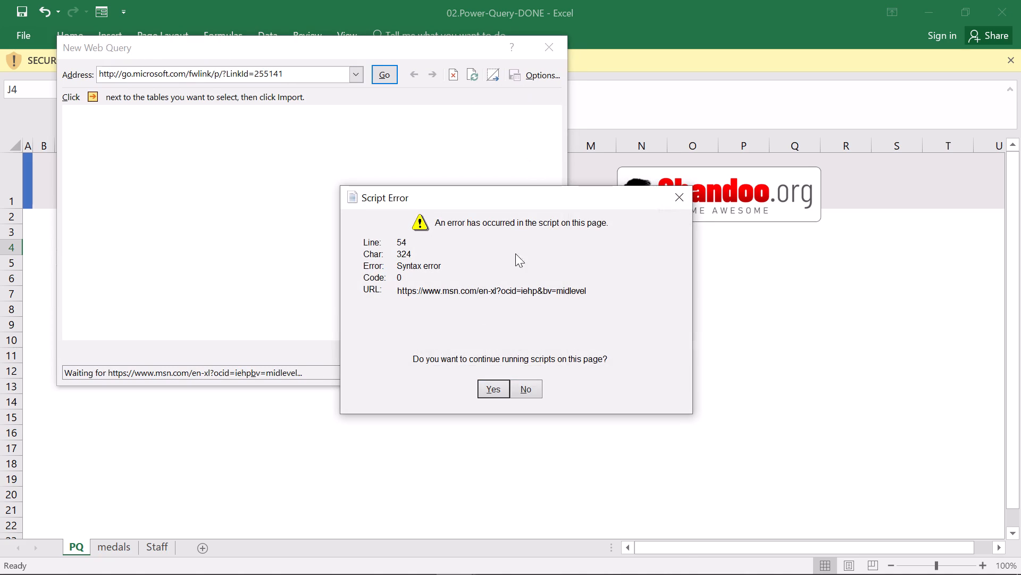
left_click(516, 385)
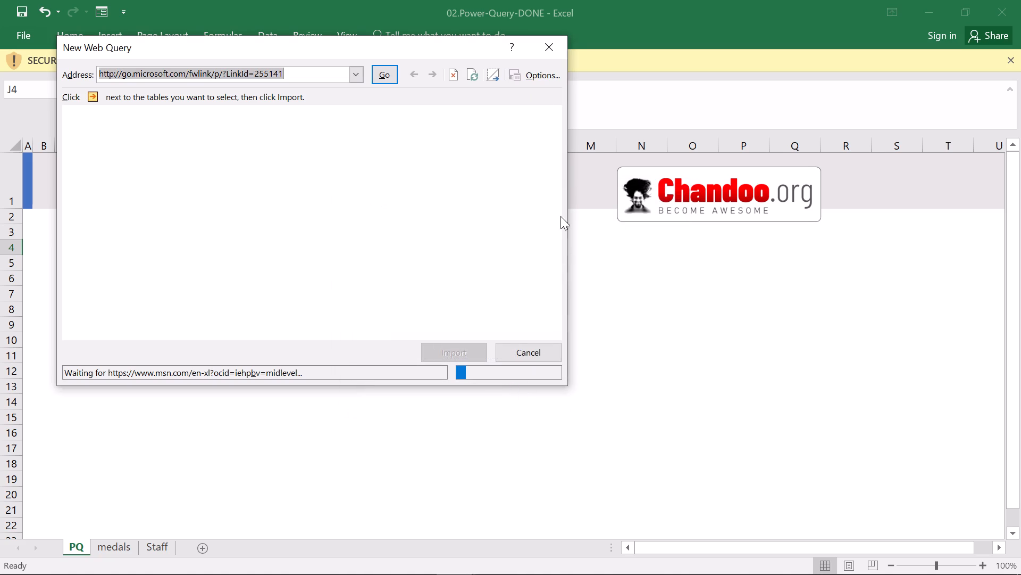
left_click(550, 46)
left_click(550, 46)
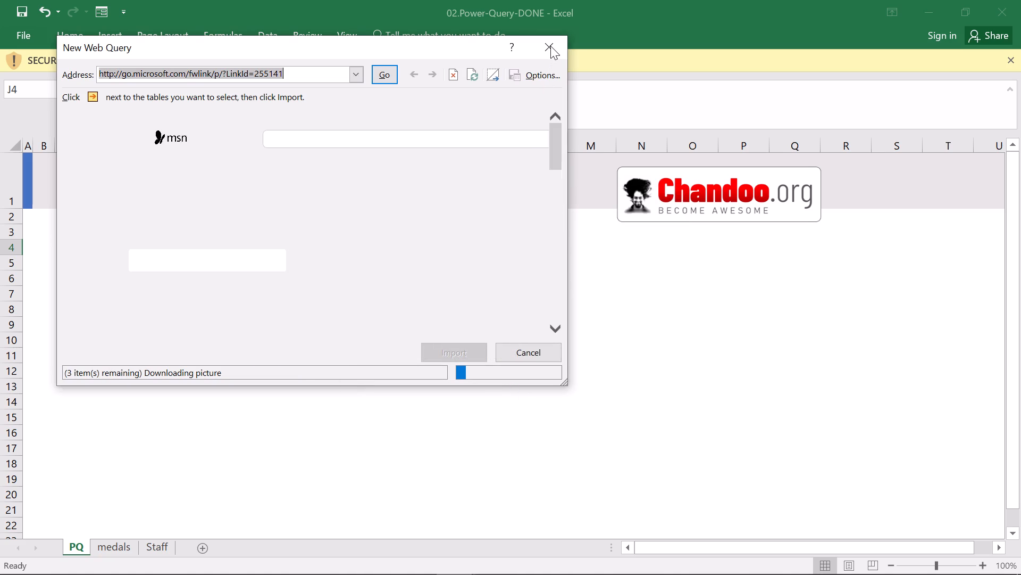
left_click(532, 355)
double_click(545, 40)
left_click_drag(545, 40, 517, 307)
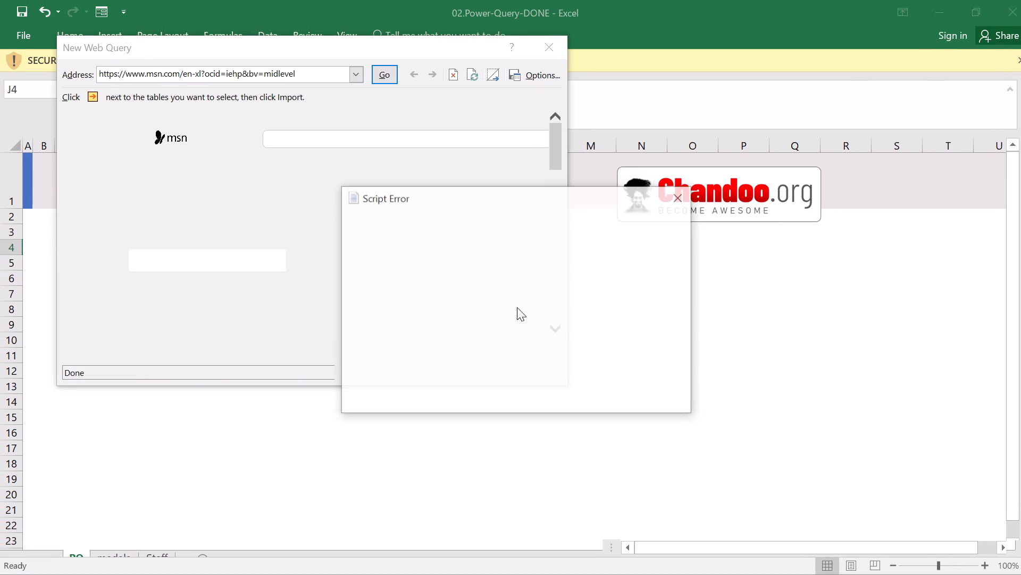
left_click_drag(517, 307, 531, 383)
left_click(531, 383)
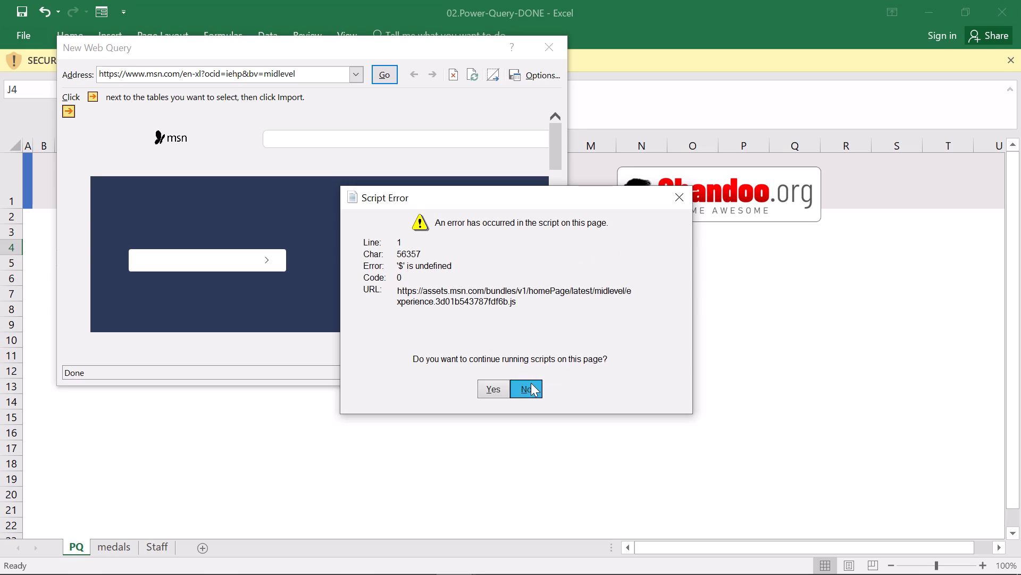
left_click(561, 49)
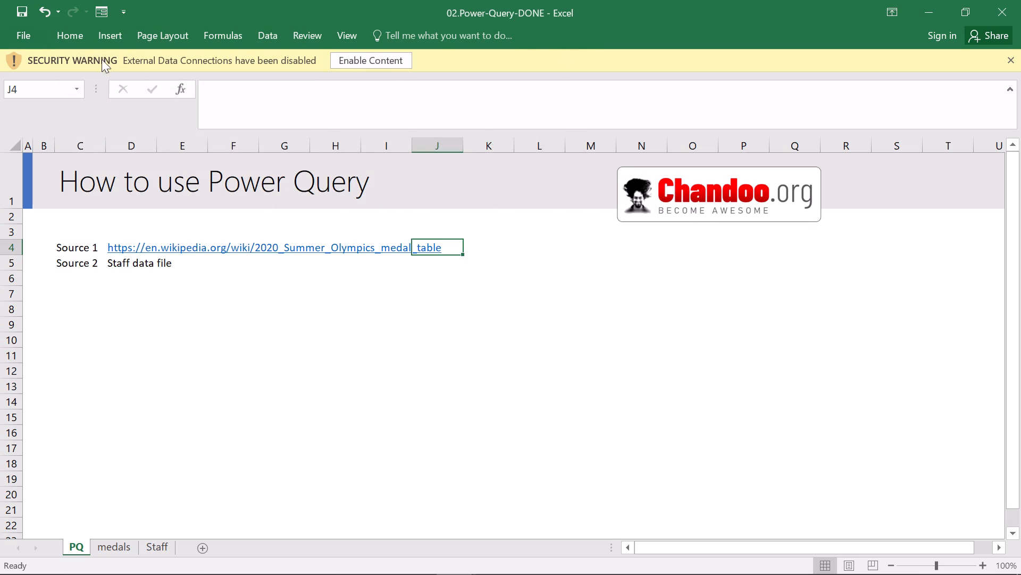
left_click(277, 35)
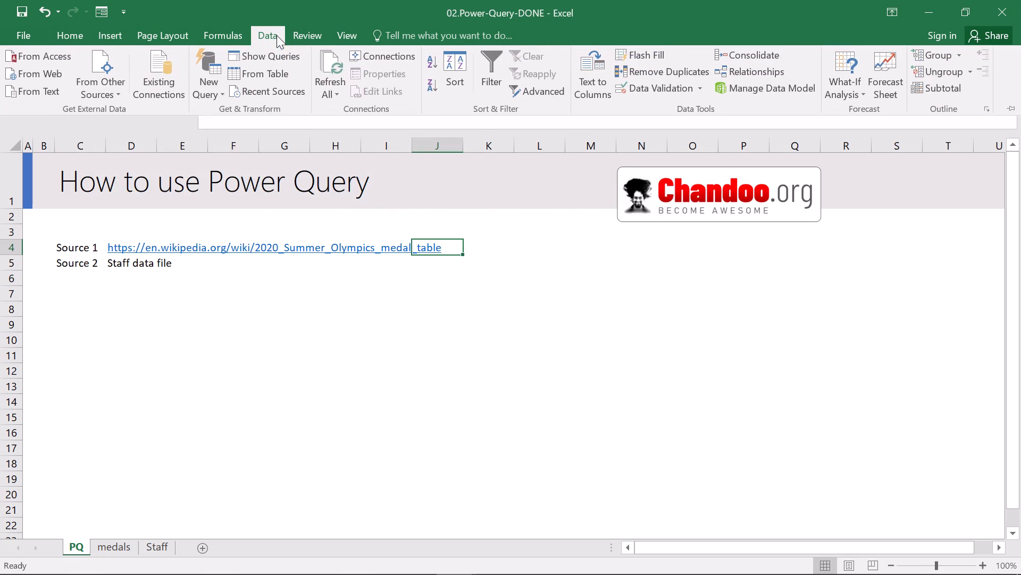
left_click(221, 87)
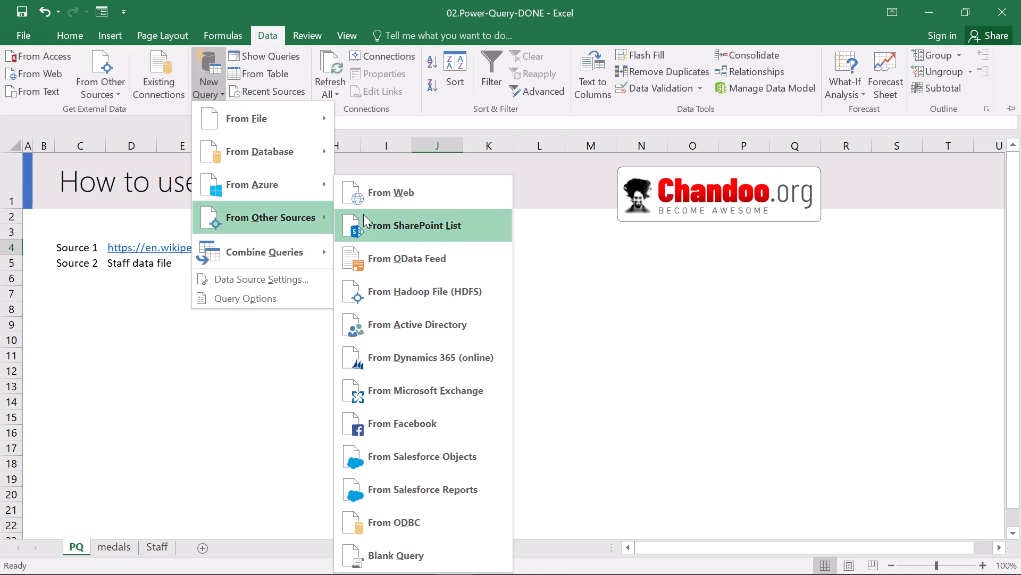
left_click(387, 198)
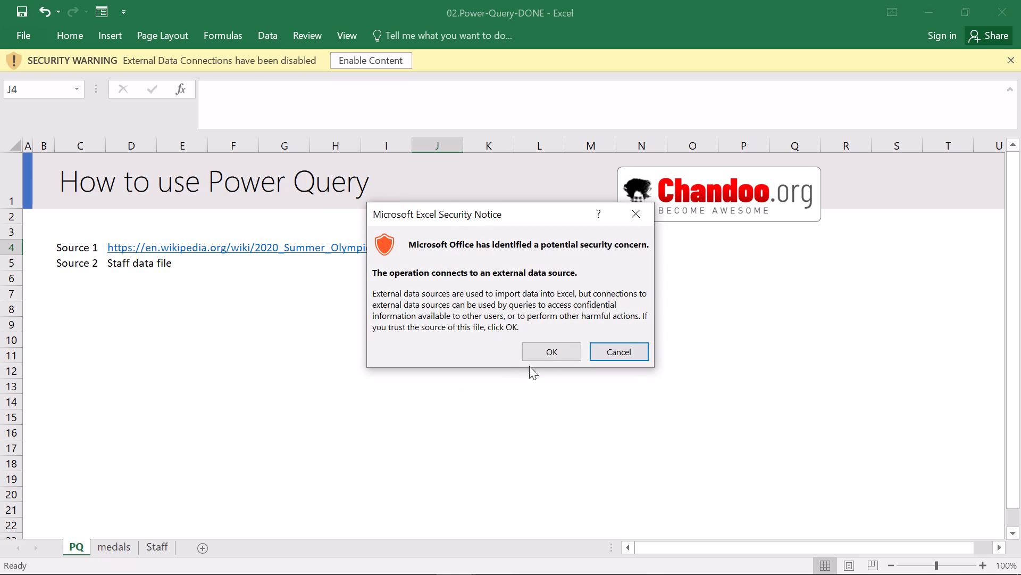
left_click(548, 358)
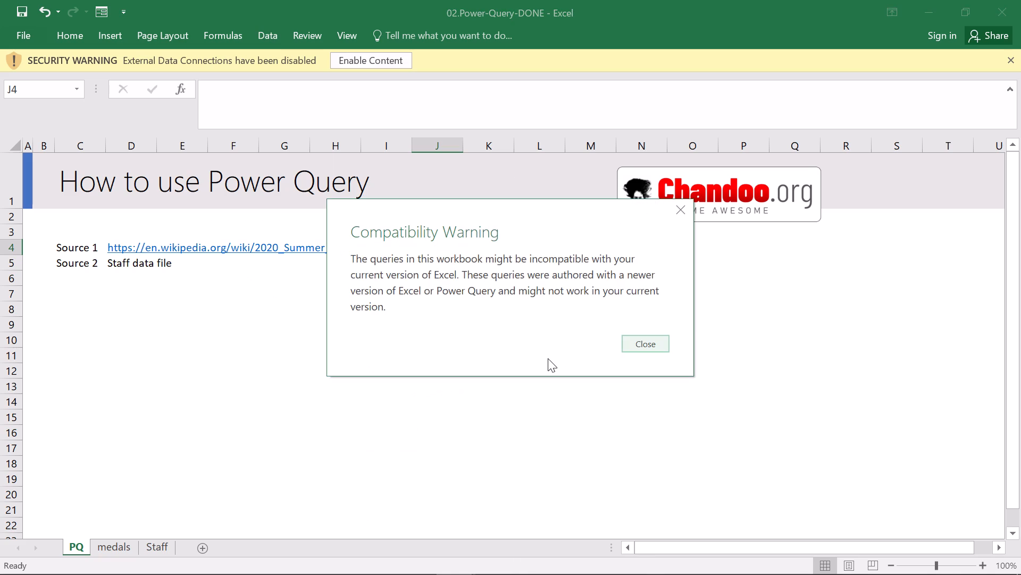
left_click(656, 349)
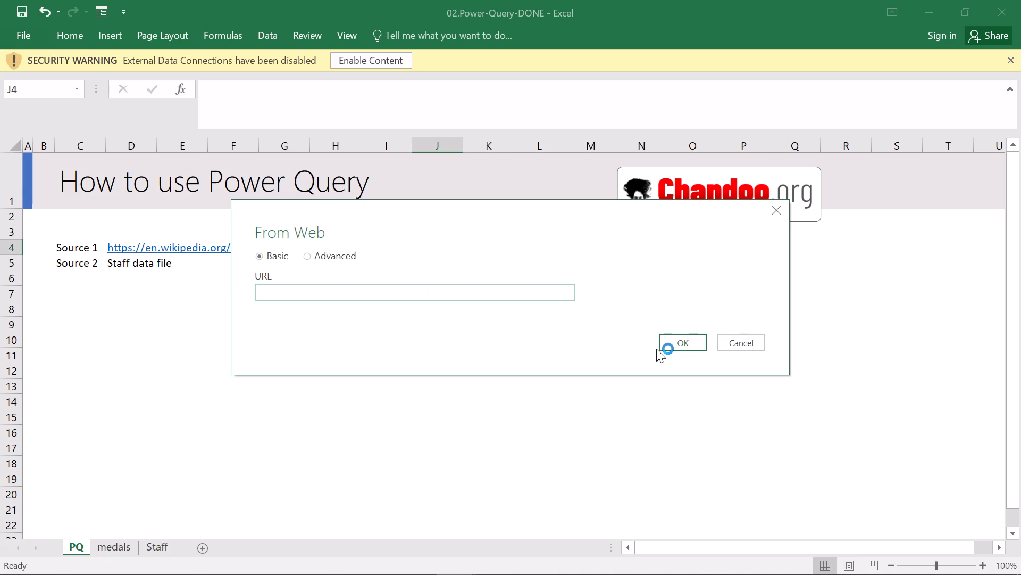
key("ctrl+v")
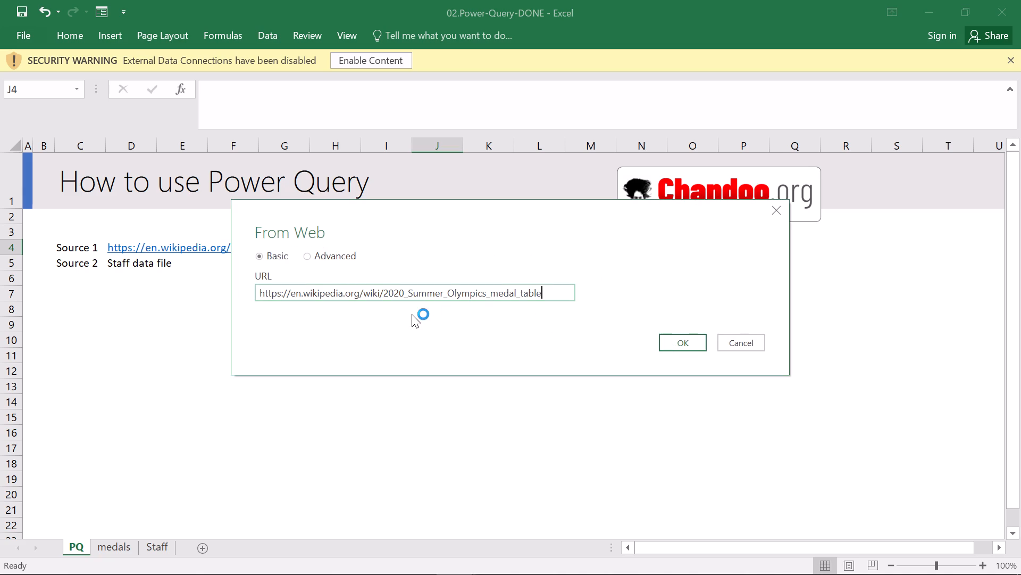
left_click(678, 339)
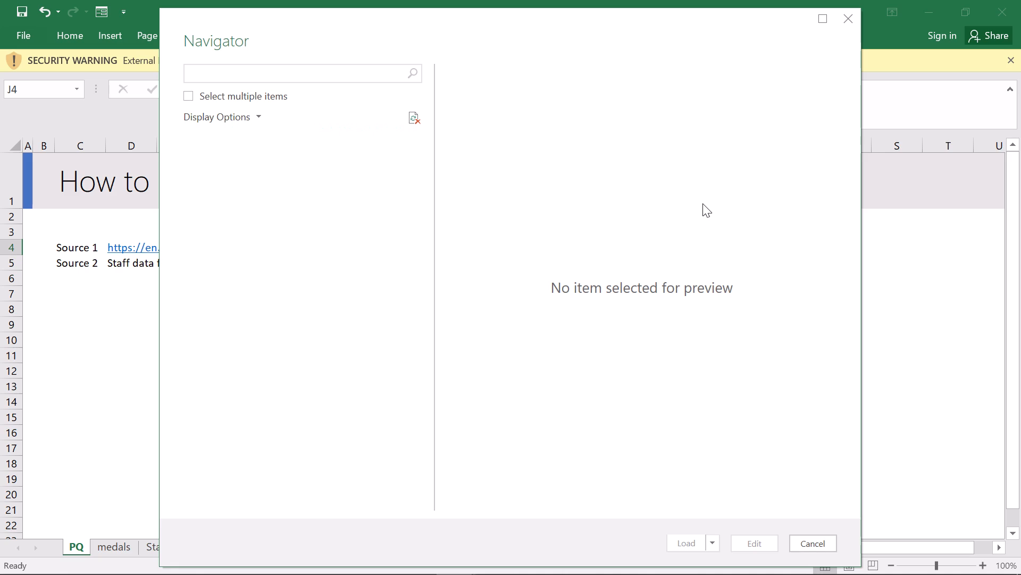
scroll(702, 203, "down", 2)
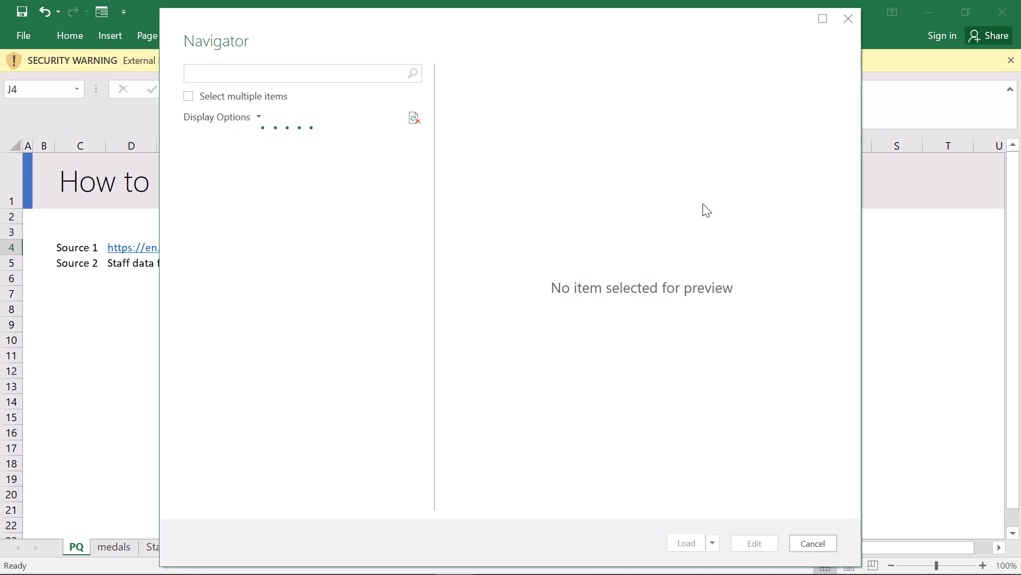
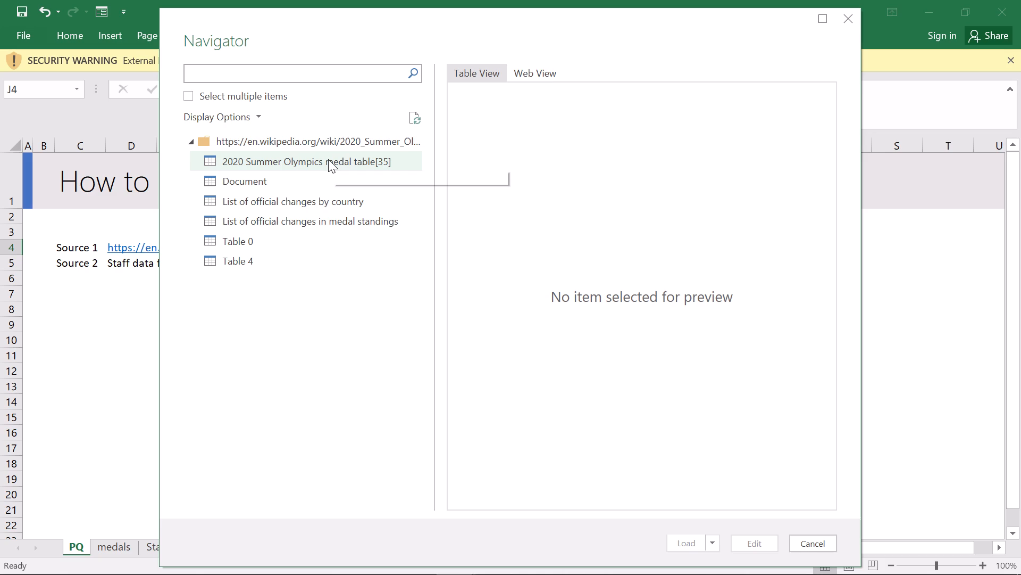
Select the 2020 Summer Olympics medal table[35] from the web source and open it for editing in the Power Query Editor.
triple_click(328, 159)
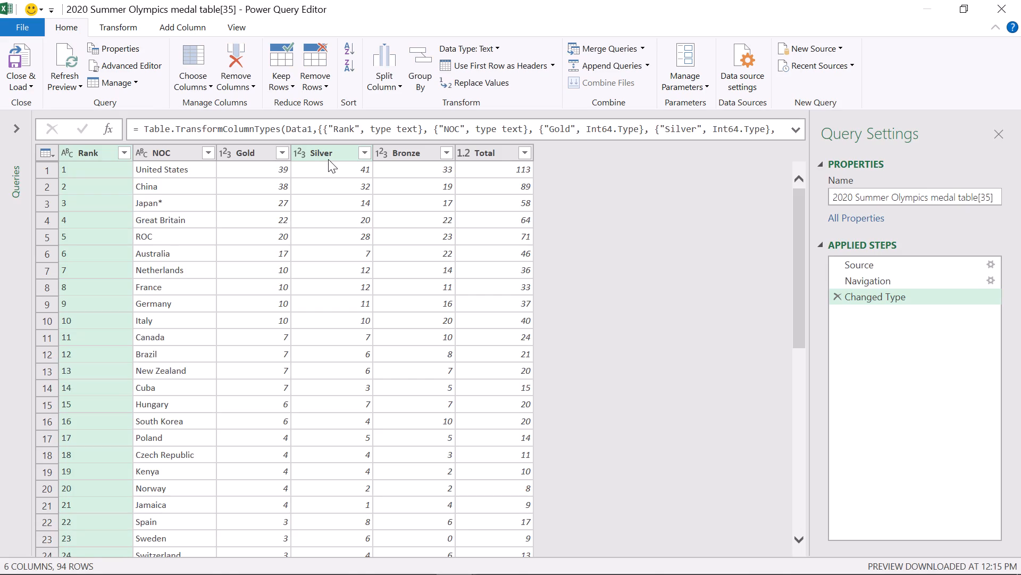
Rename the NOC column of the medal table query as Country.
scroll(328, 159, "down", 3)
scroll(325, 281, "down", 2)
scroll(325, 281, "up", 1)
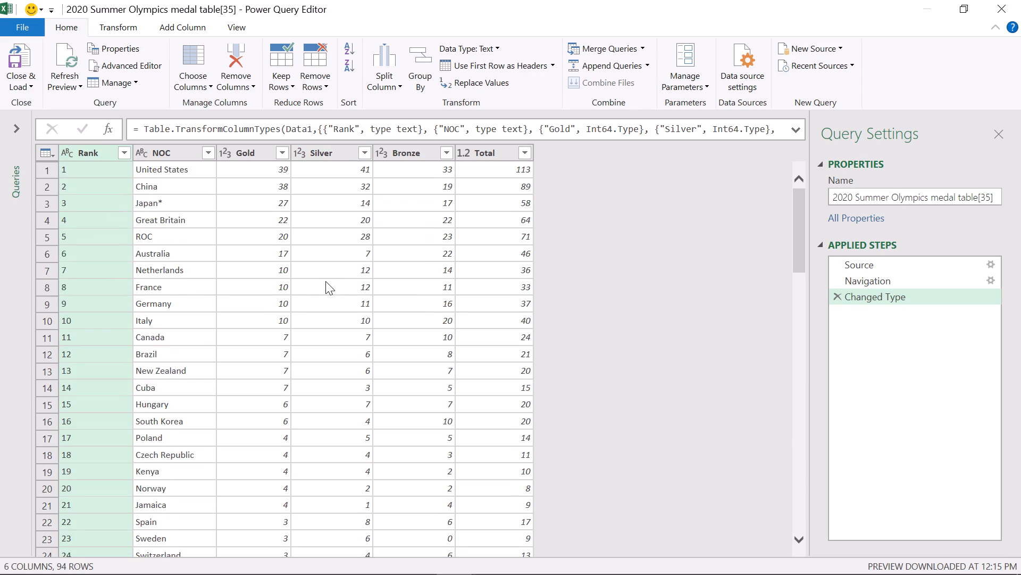
scroll(325, 281, "up", 2)
triple_click(187, 151)
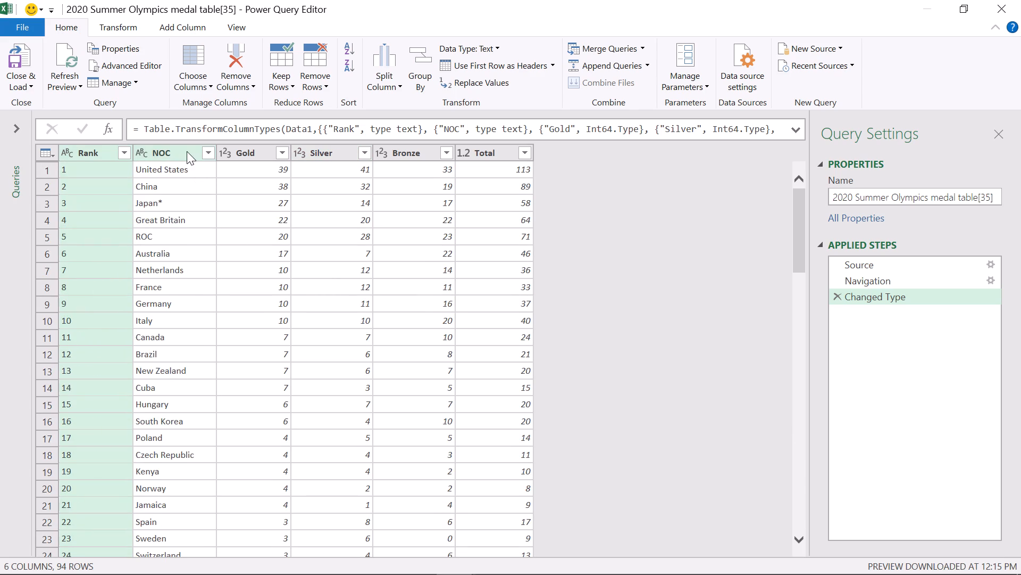
left_click(187, 151)
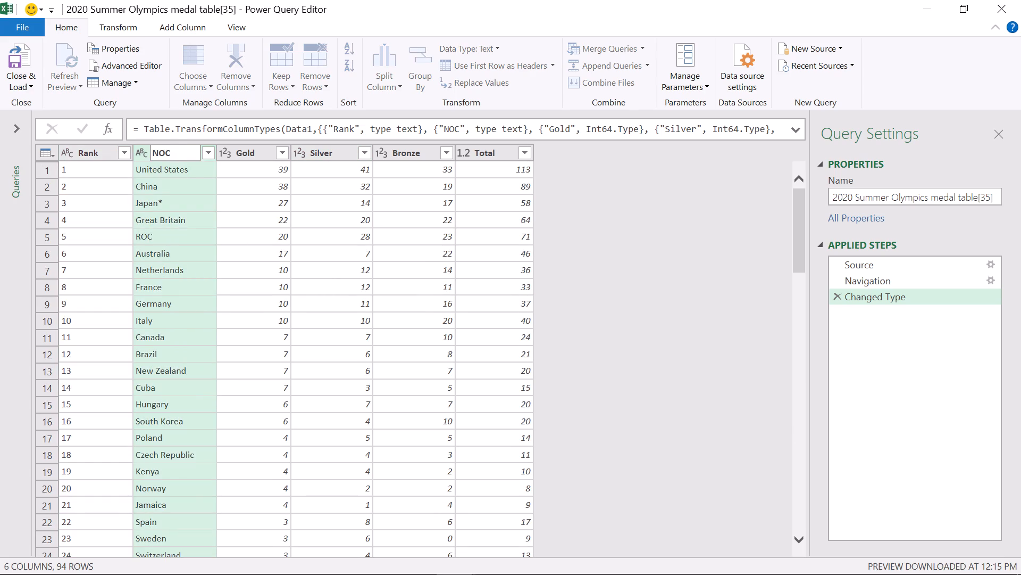
key("BackSpace")
key("BackSpace")
key("BackSpace")
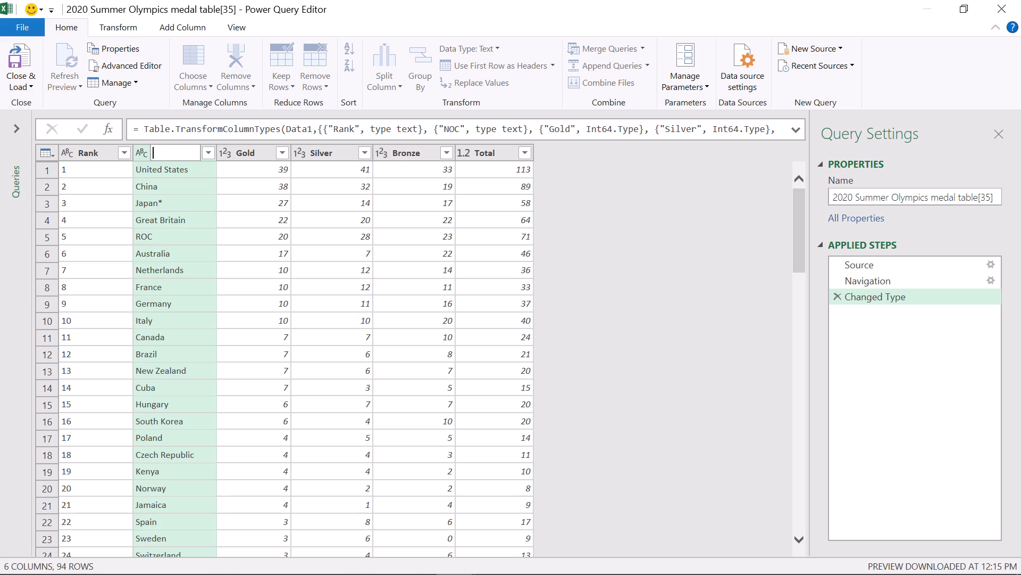
key("c")
type("ount")
type("ry")
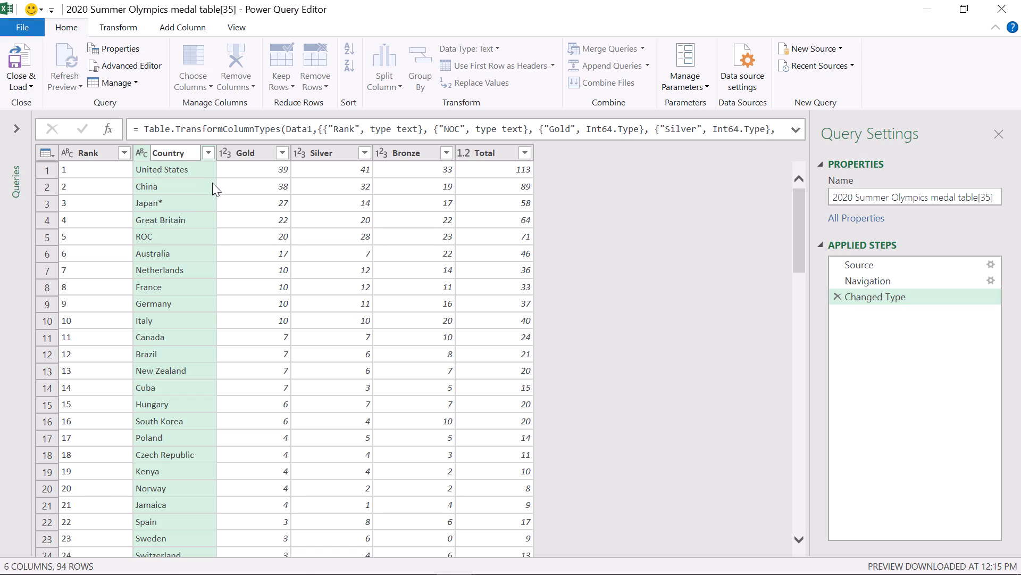
left_click(212, 183)
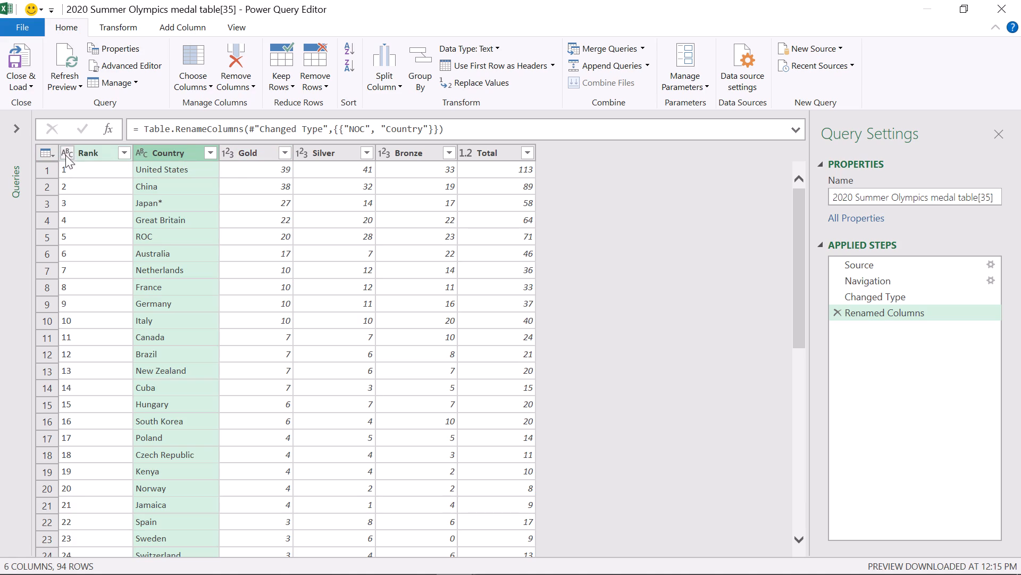
Change the data type of the Rank column to Whole Number.
scroll(82, 155, "up", 2)
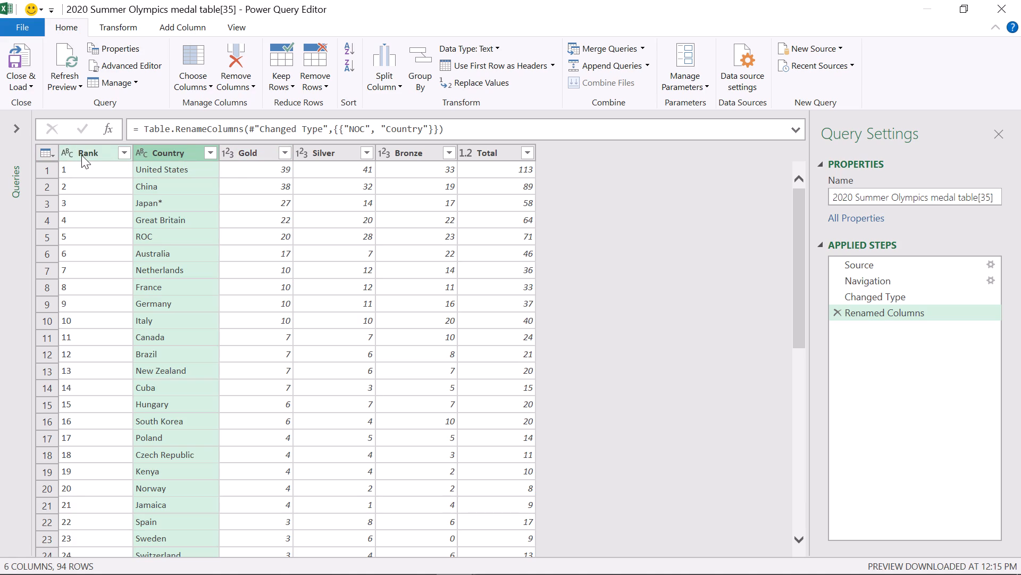
left_click(59, 154)
left_click(69, 154)
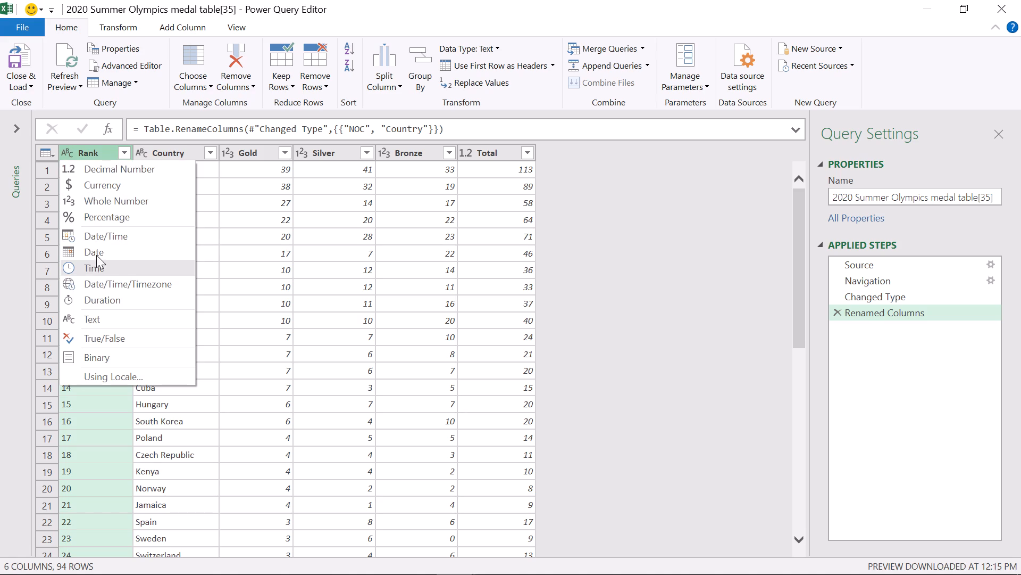
left_click(108, 207)
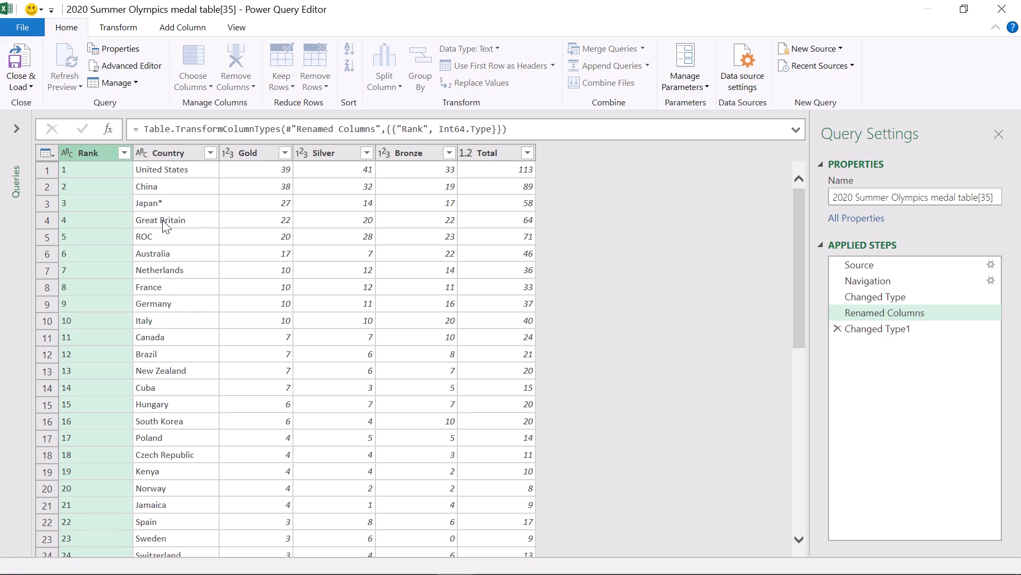
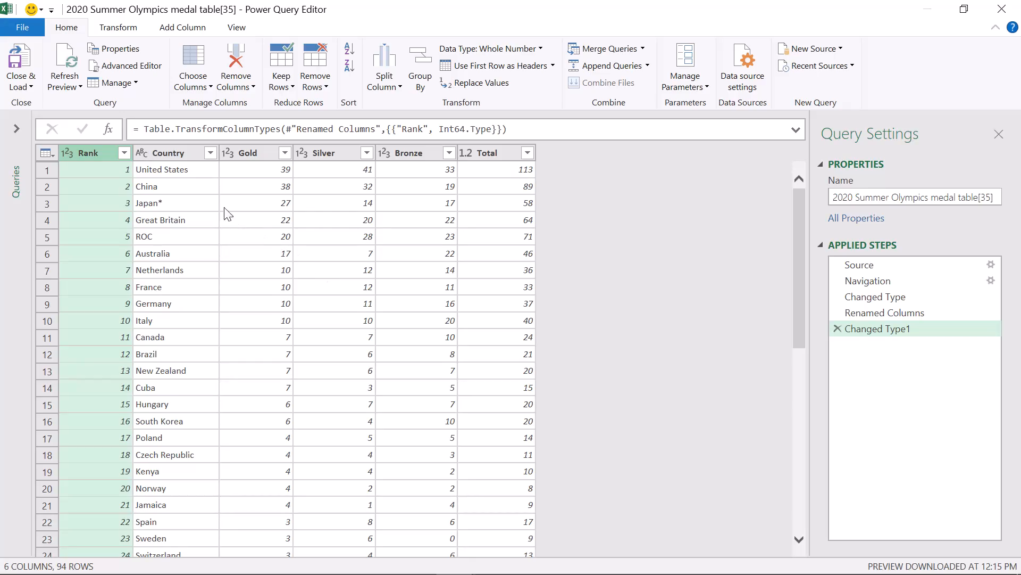
Replace the asterisk (*) with an empty value in the Country column.
triple_click(185, 200)
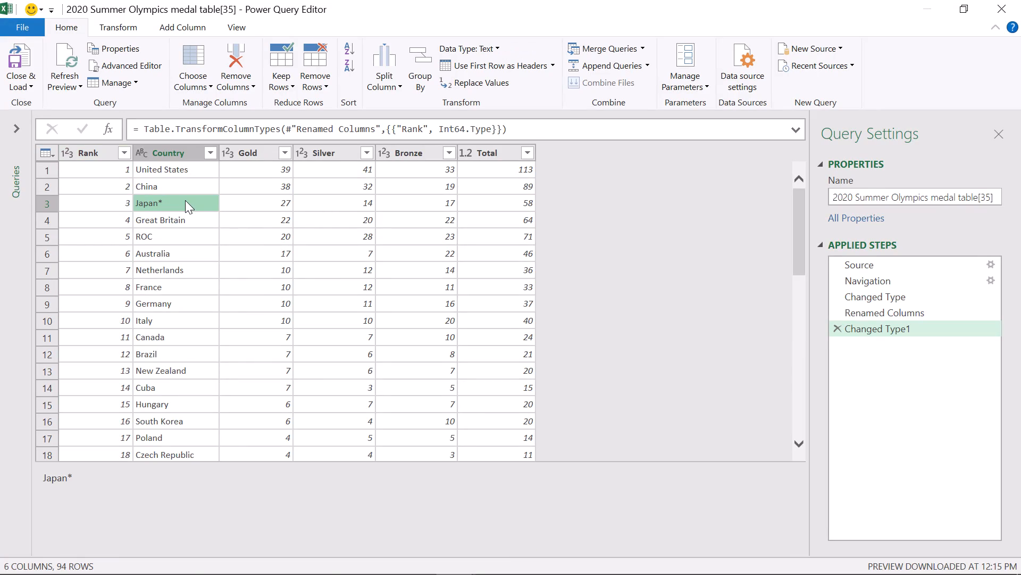
right_click(185, 200)
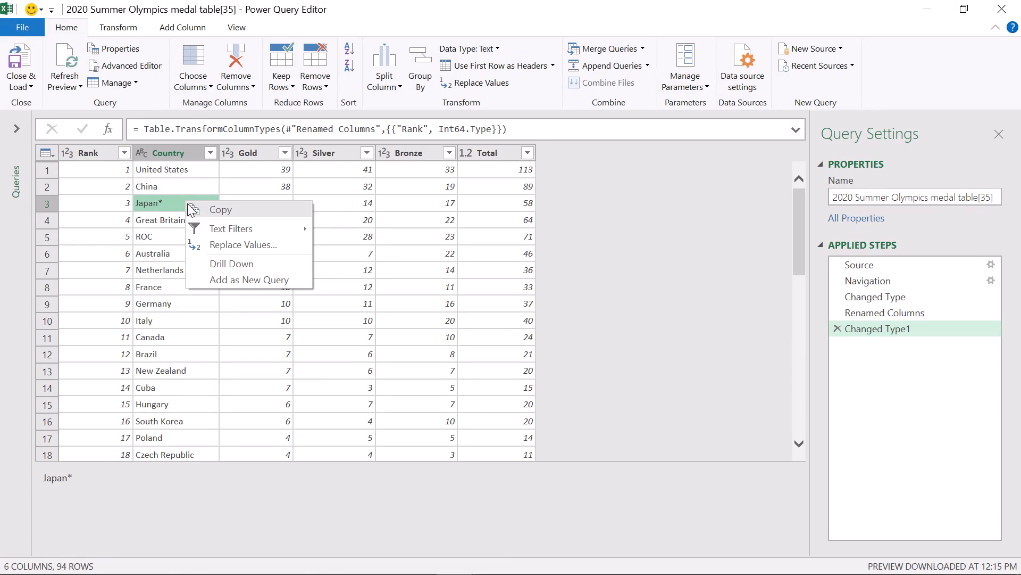
left_click(233, 240)
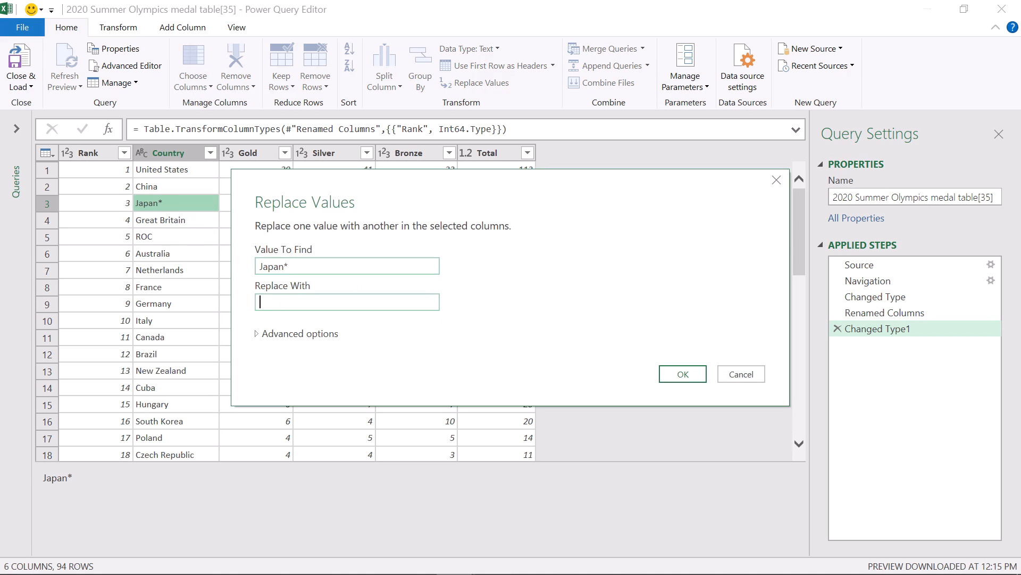
left_click(295, 265)
triple_click(295, 265)
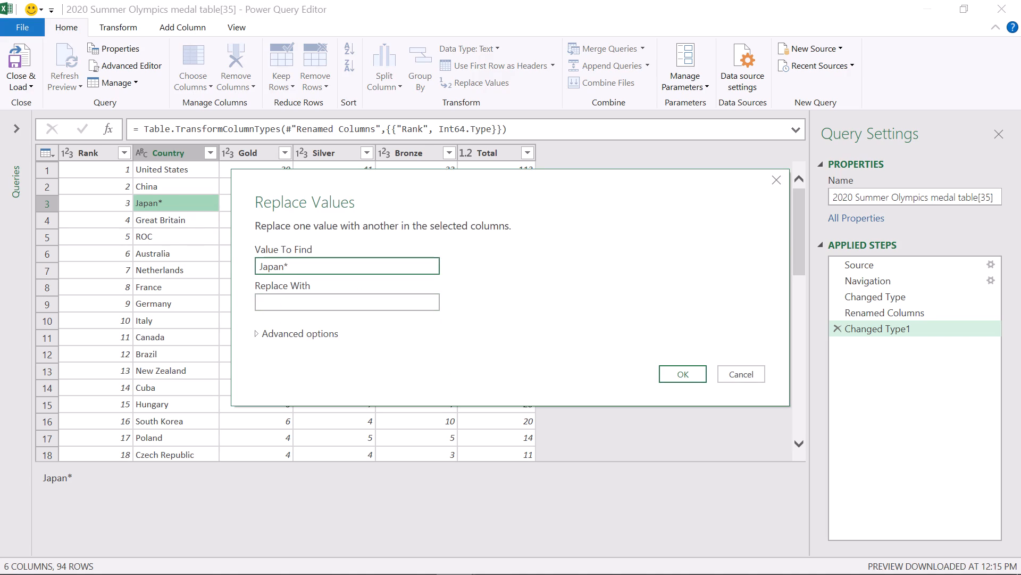
key("BackSpace")
key("BackSpace")
key("BackSpace")
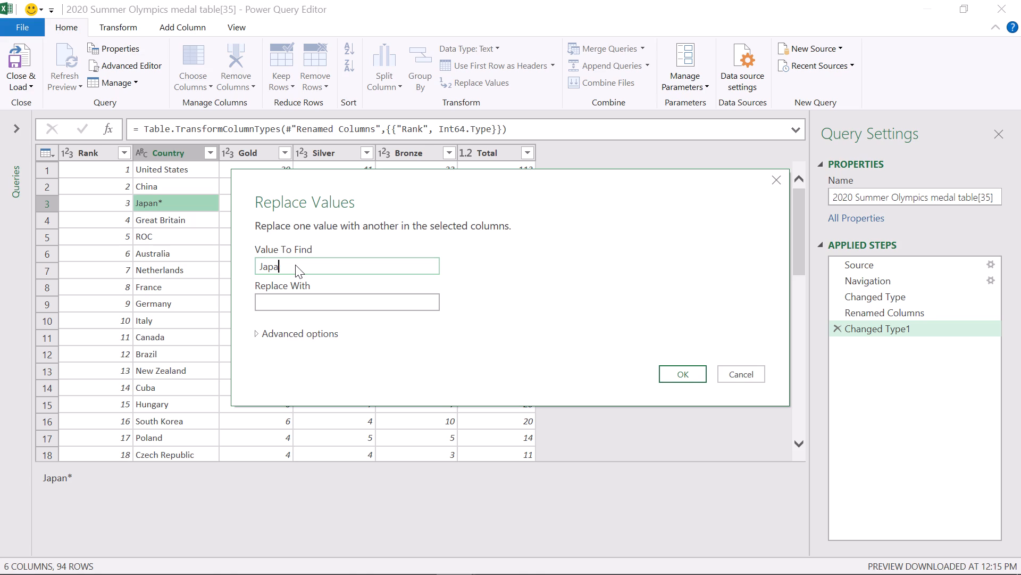
key("BackSpace")
key("BackSpace")
key("BackSpace")
key("shift+asterisk")
left_click(691, 375)
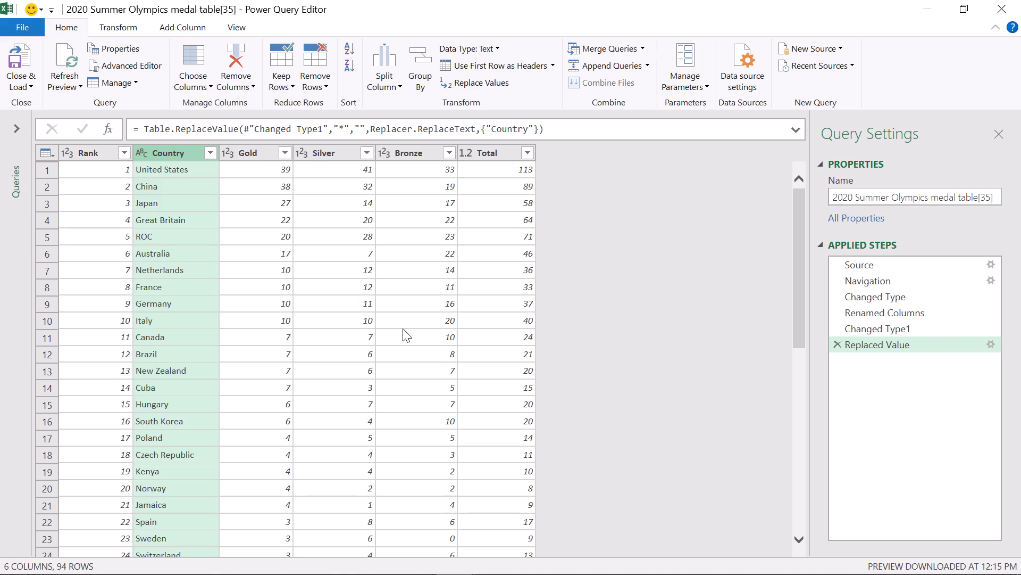
Examine the medal table's rows from the first through the last for entries that still need cleaning.
scroll(403, 328, "right", 1)
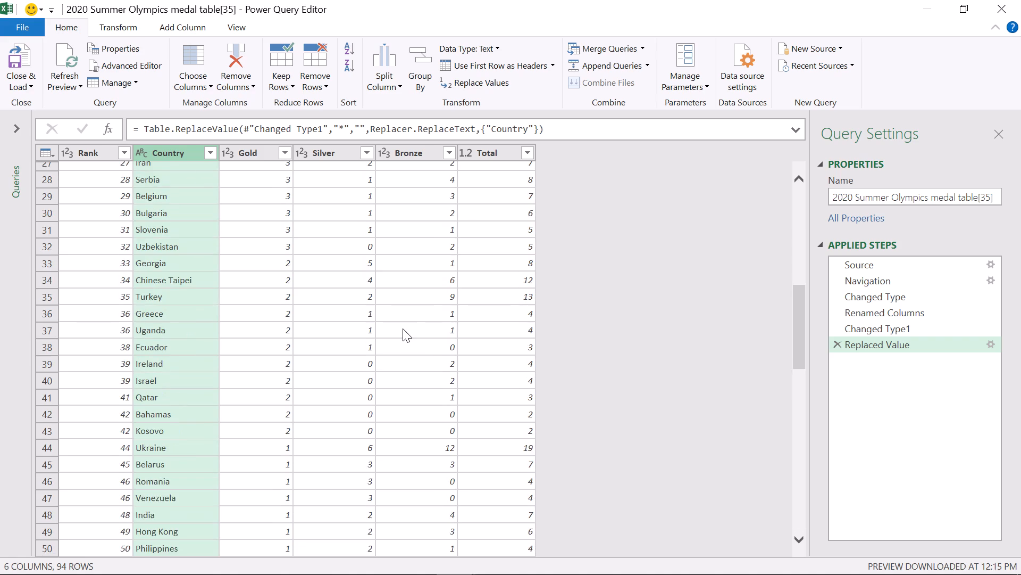
scroll(403, 328, "up", 5)
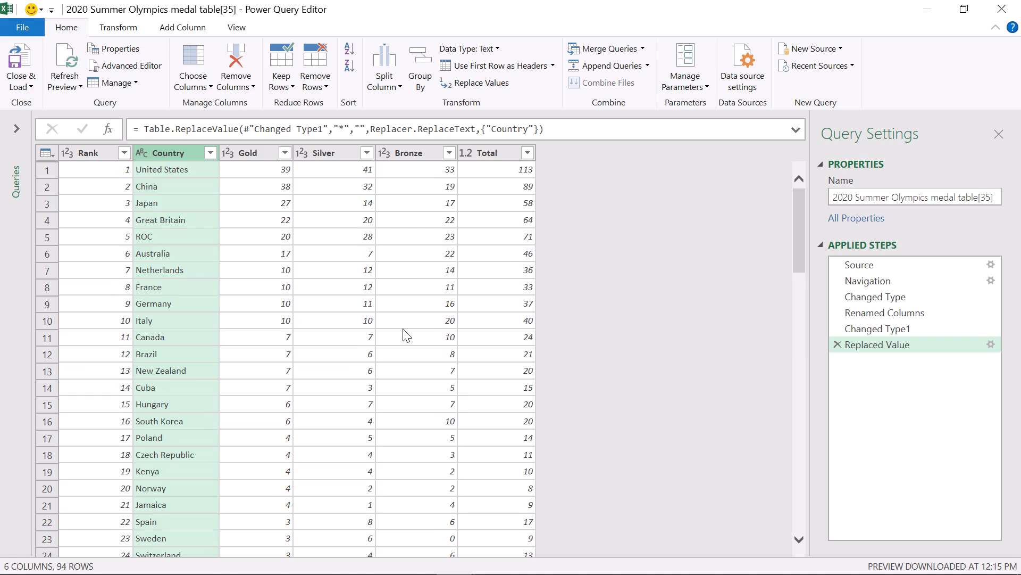
scroll(403, 328, "down", 2)
scroll(403, 328, "up", 1)
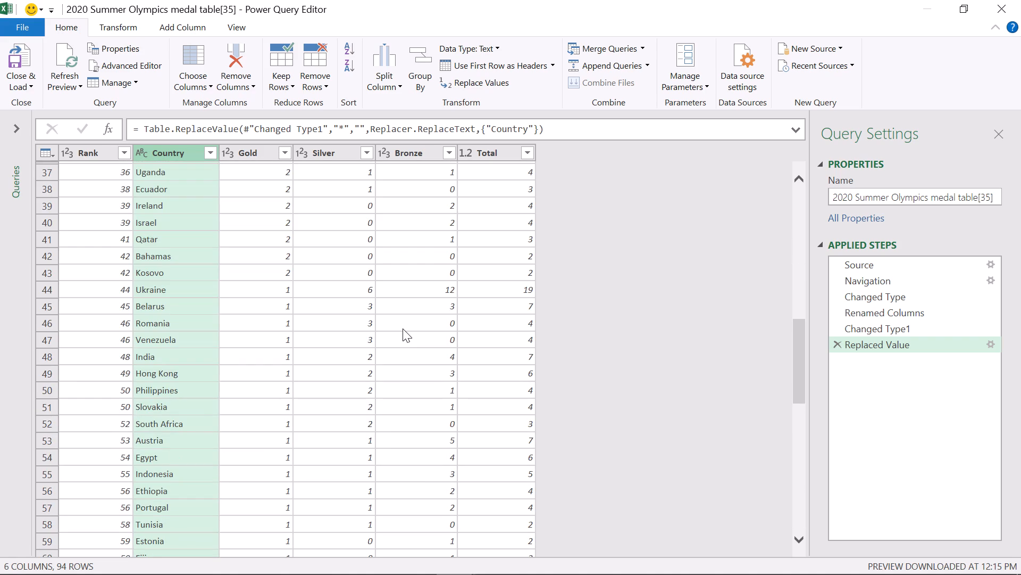
left_click(19, 122)
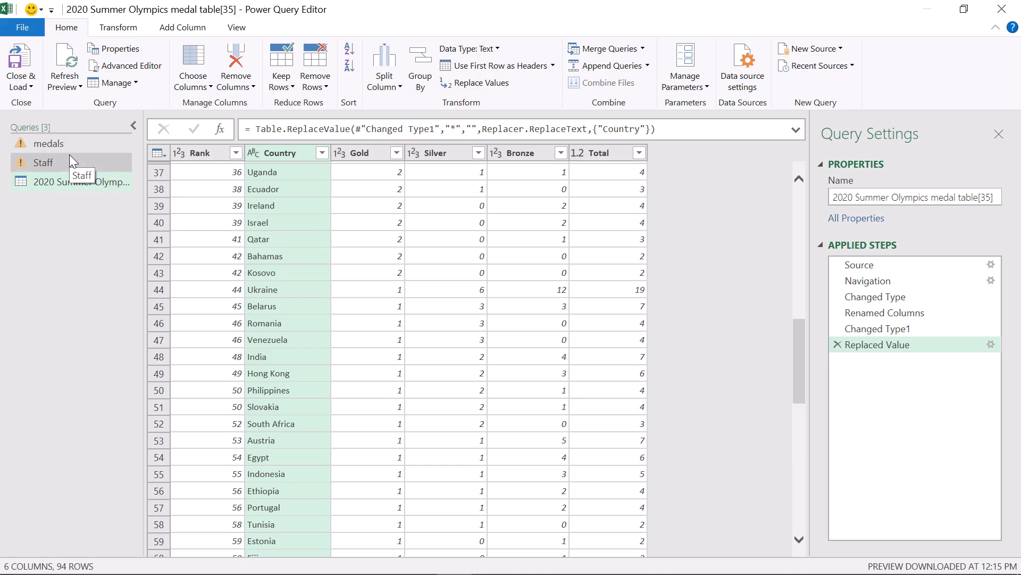
left_click(130, 128)
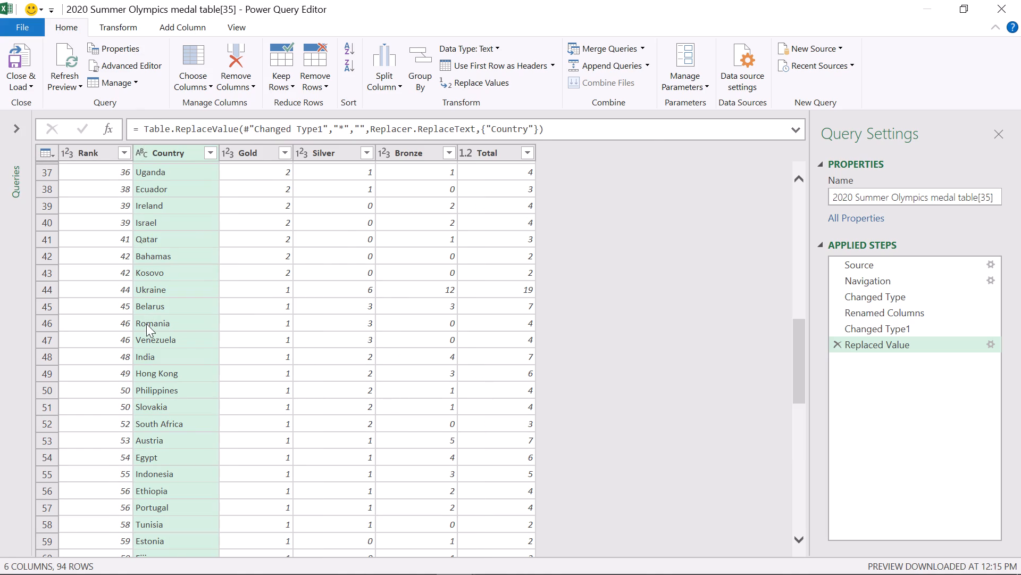
scroll(146, 324, "down", 1)
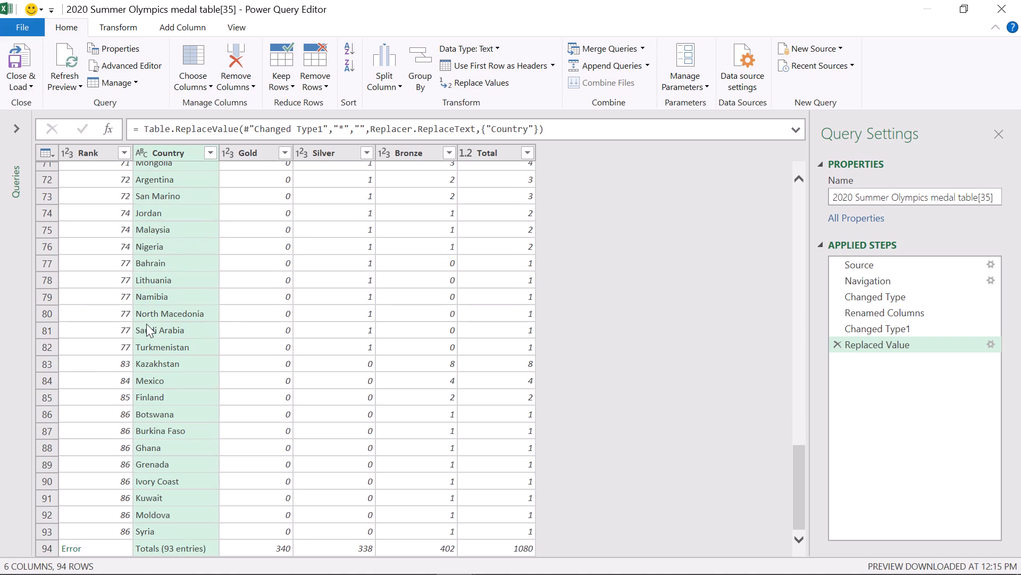
scroll(146, 324, "down", 1)
scroll(98, 525, "up", 3)
scroll(98, 525, "right", 1)
scroll(98, 525, "up", 2)
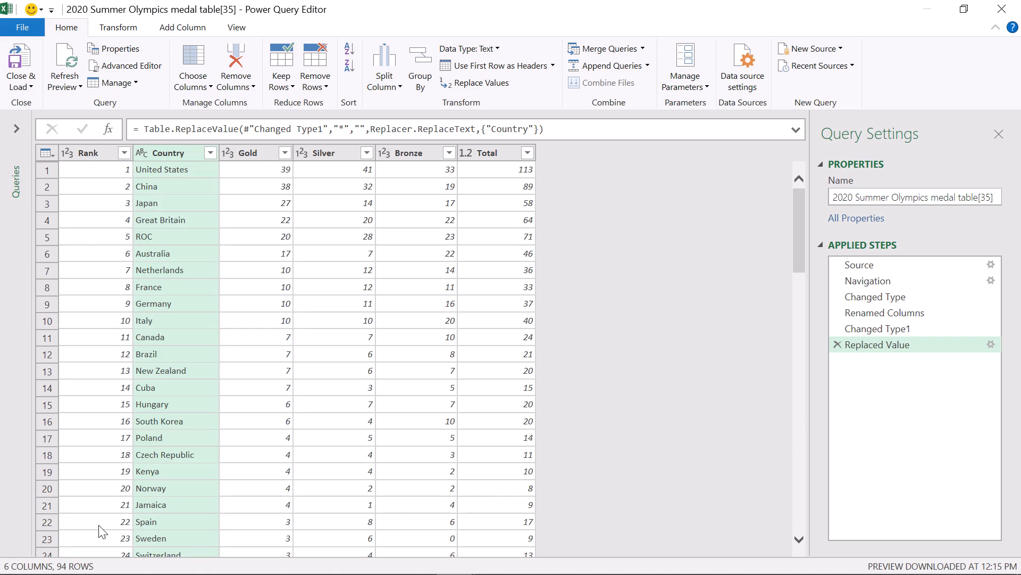
scroll(98, 525, "up", 3)
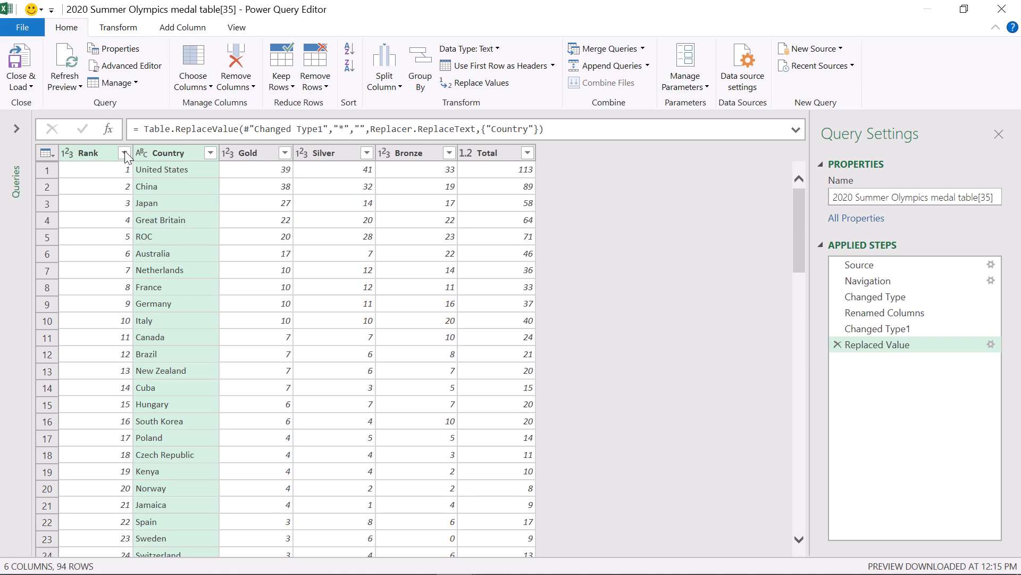
Examine the Rank column's filter values and compare them with the rows at the end of the table.
left_click(124, 151)
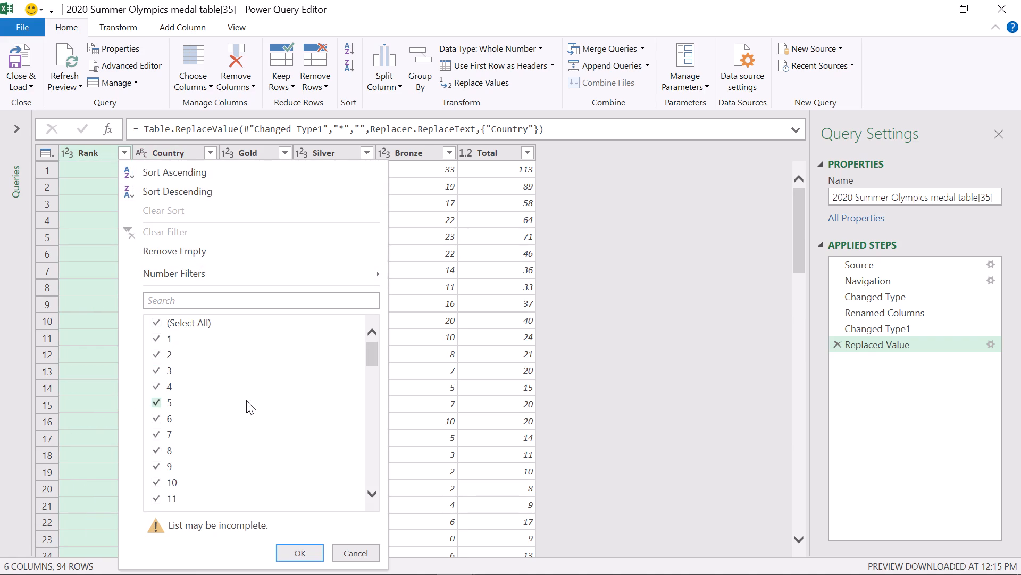
scroll(246, 400, "down", 8)
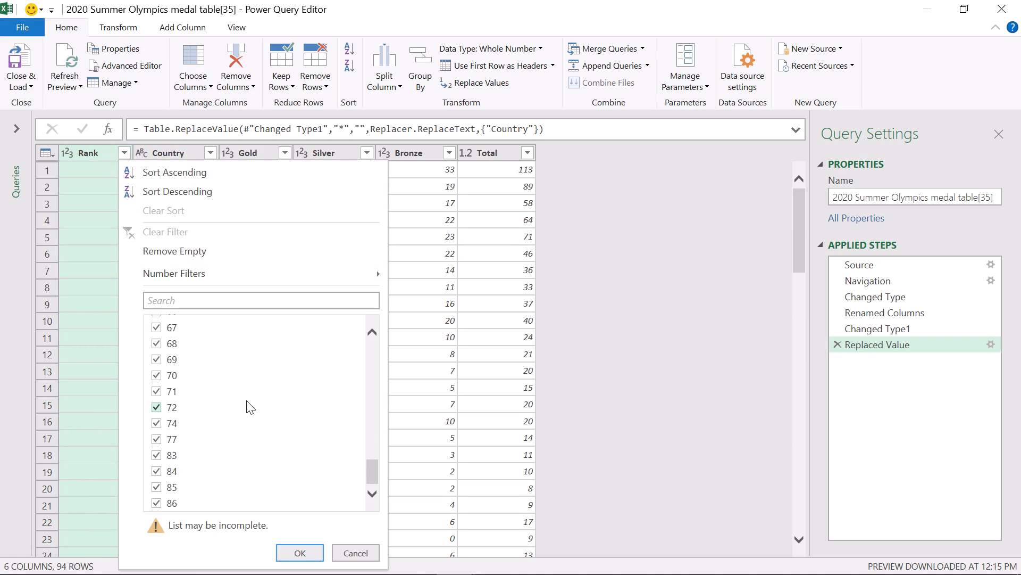
scroll(246, 400, "down", 3)
scroll(246, 400, "up", 2)
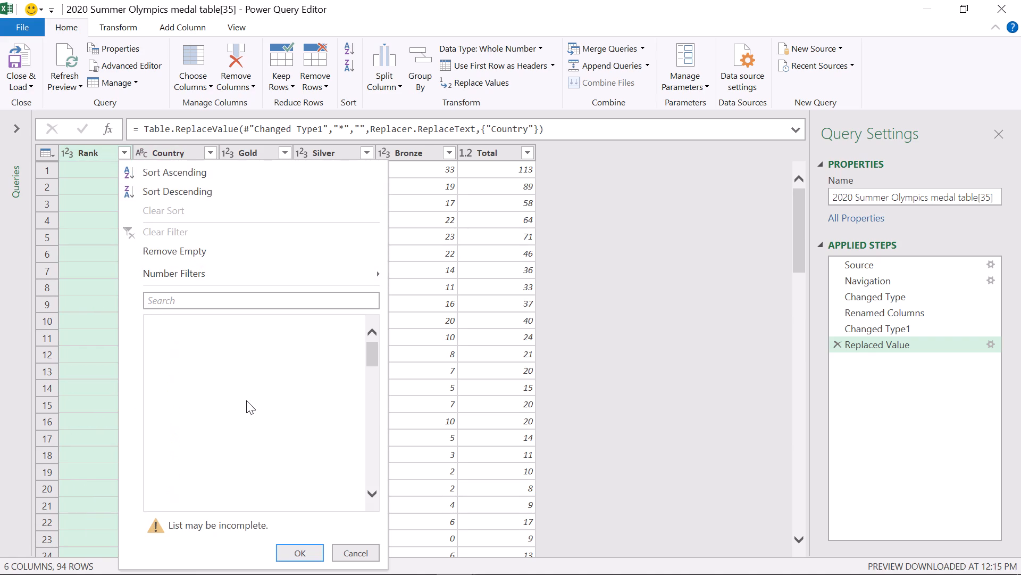
scroll(246, 400, "up", 1)
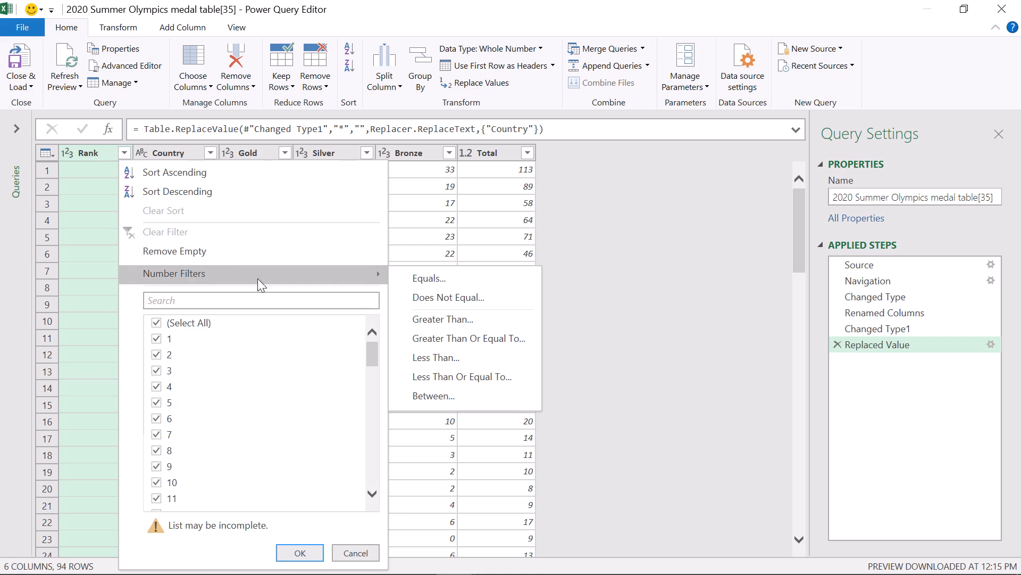
left_click(374, 275)
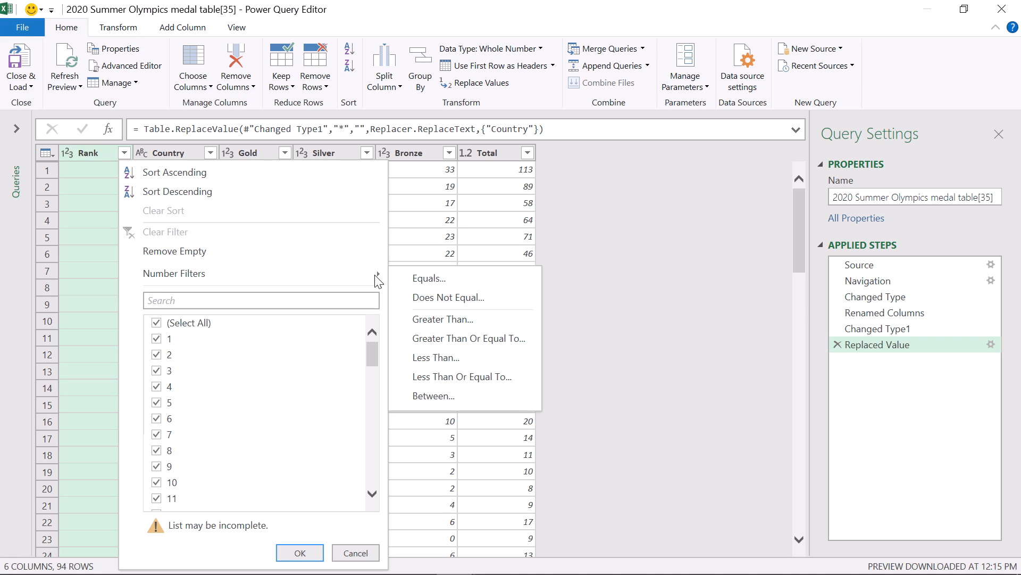
scroll(280, 382, "down", 8)
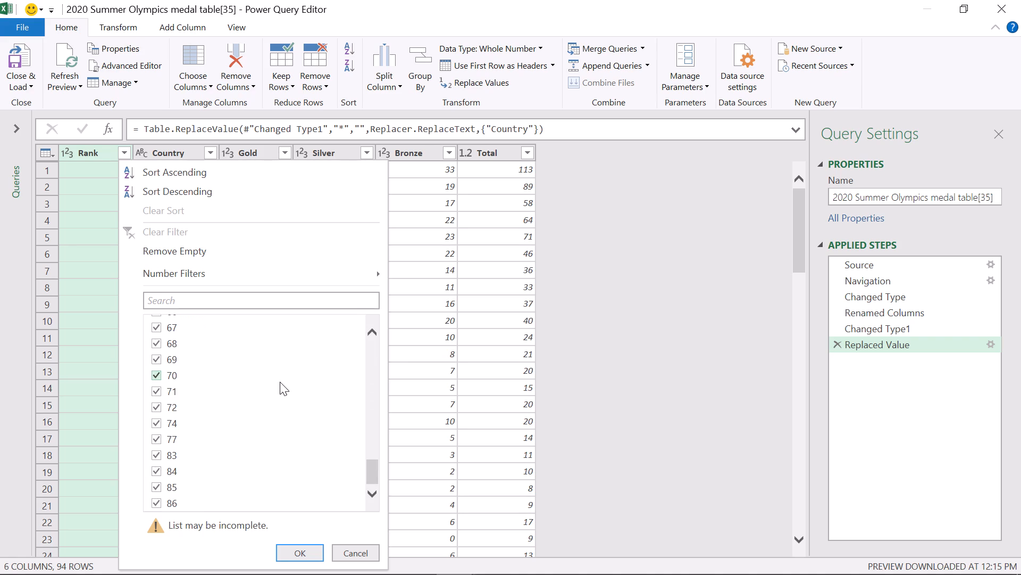
scroll(280, 382, "down", 1)
left_click(629, 383)
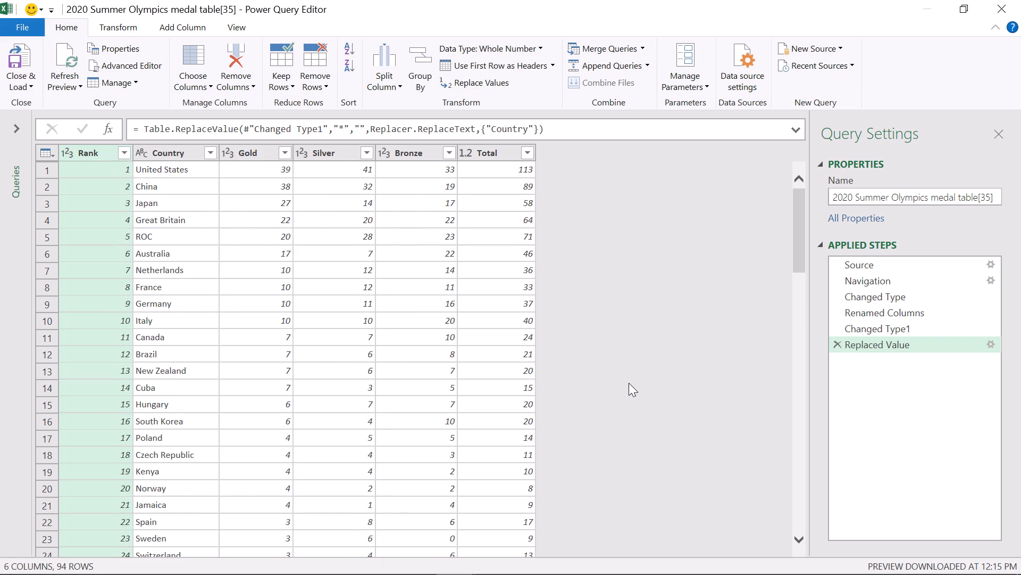
scroll(70, 281, "down", 3)
scroll(70, 281, "up", 1)
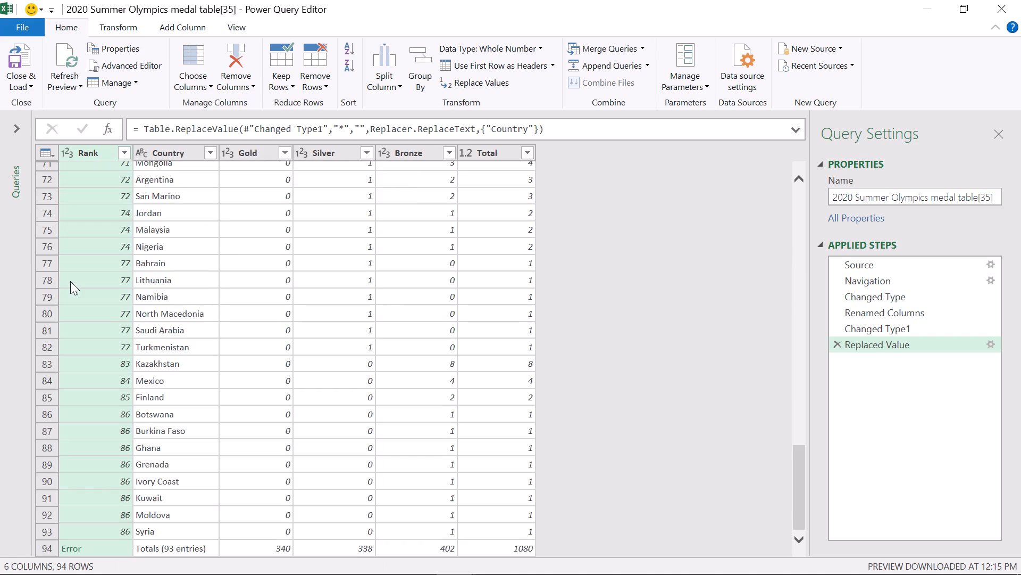
scroll(70, 281, "up", 1)
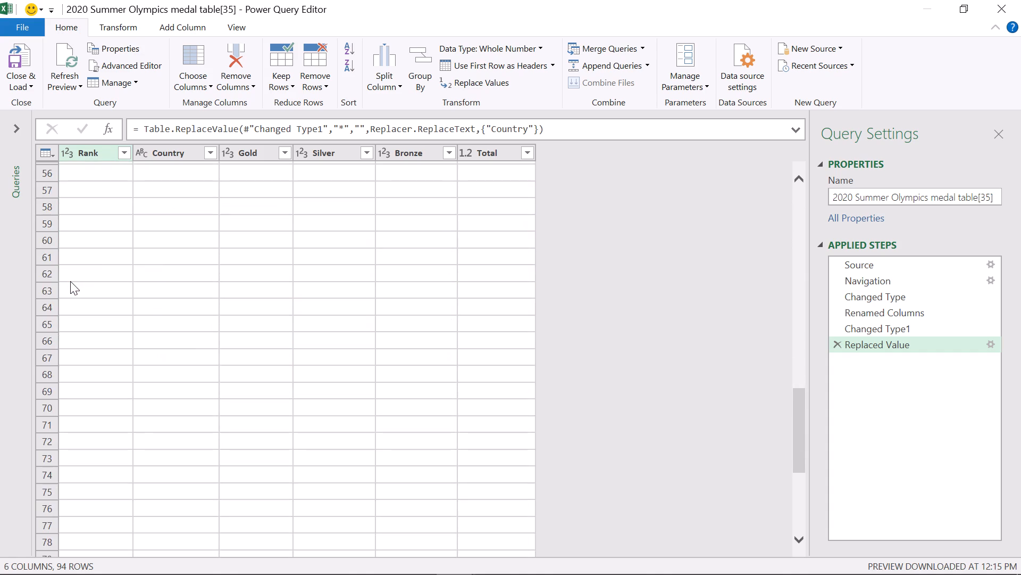
scroll(70, 281, "up", 1)
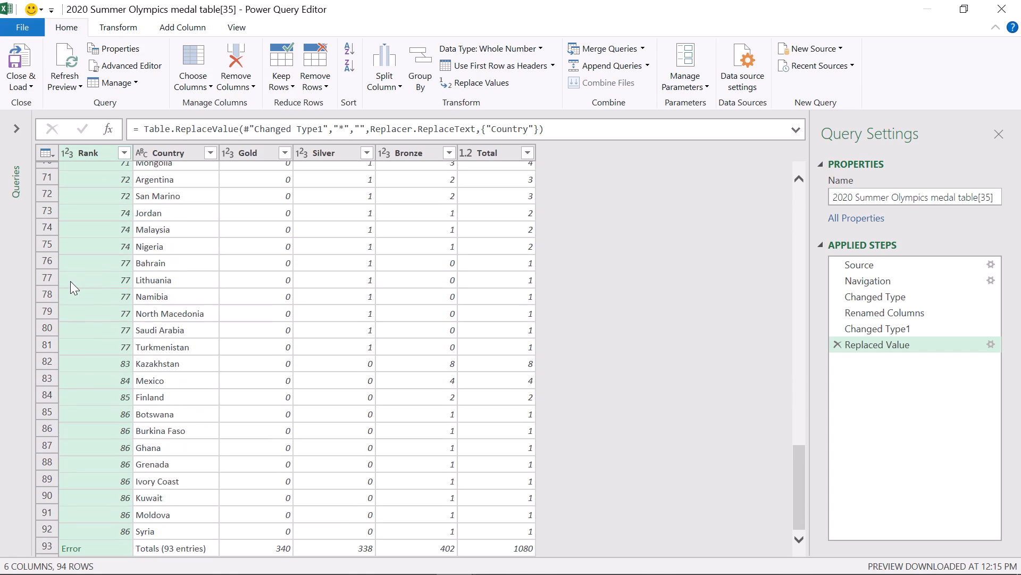
scroll(70, 281, "up", 2)
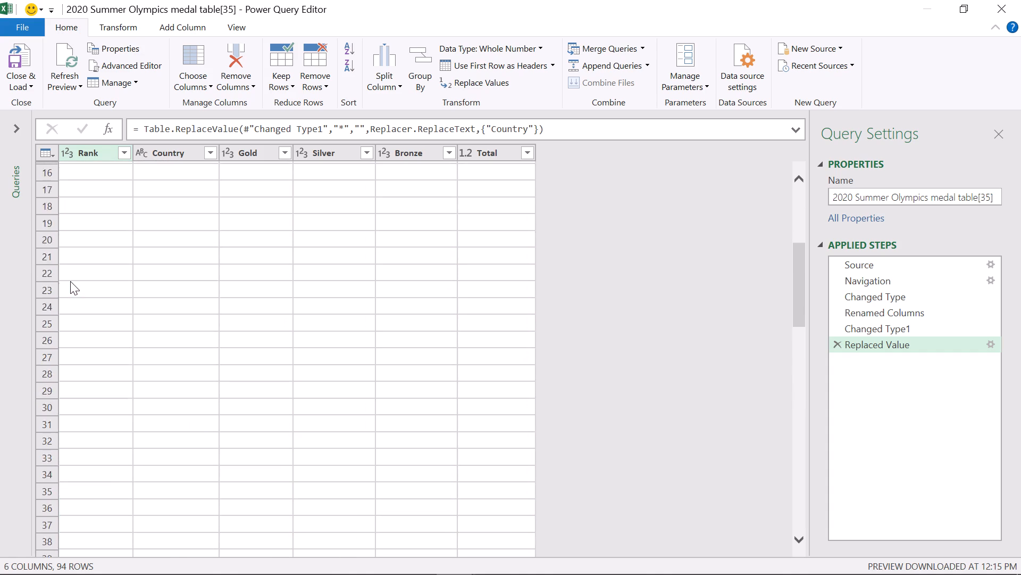
scroll(70, 281, "up", 1)
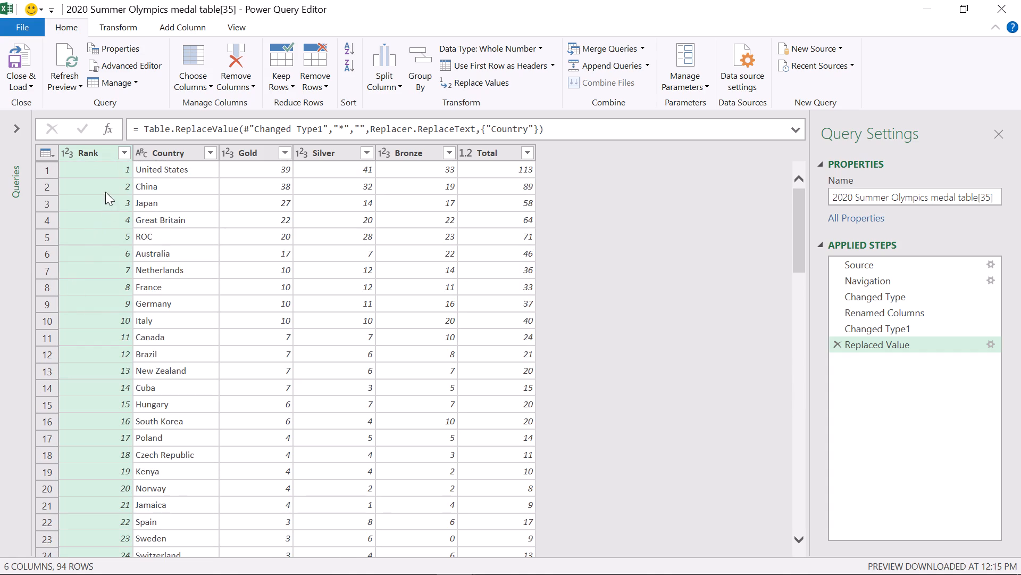
Filter the Rank column to remove empty values.
left_click(127, 149)
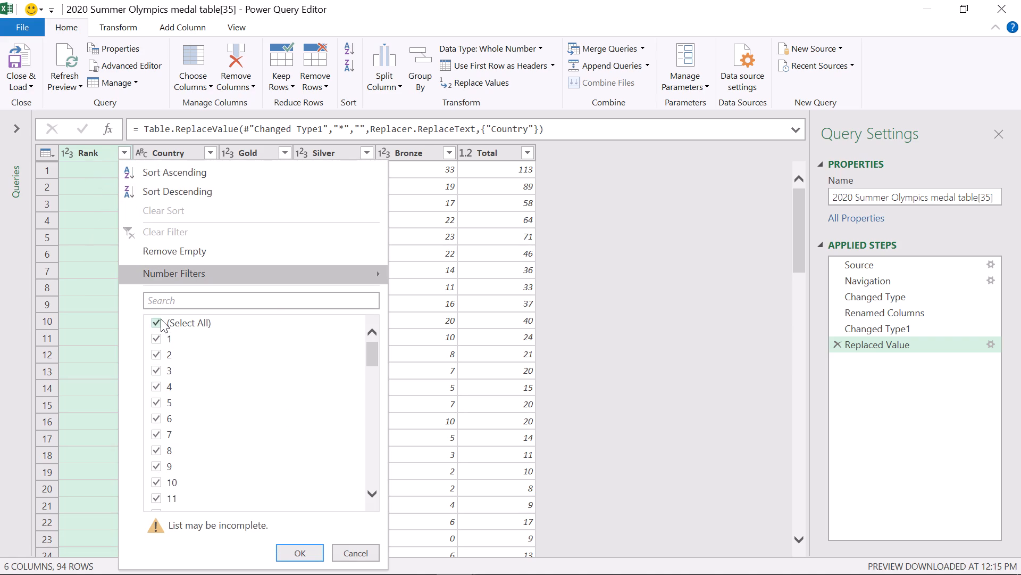
scroll(186, 426, "down", 10)
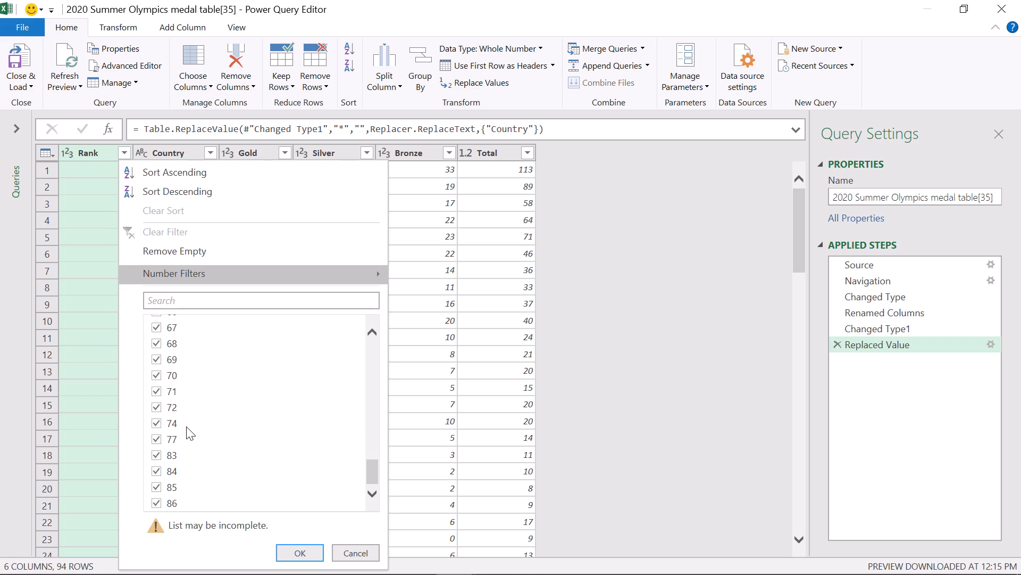
scroll(186, 426, "down", 3)
scroll(186, 426, "up", 3)
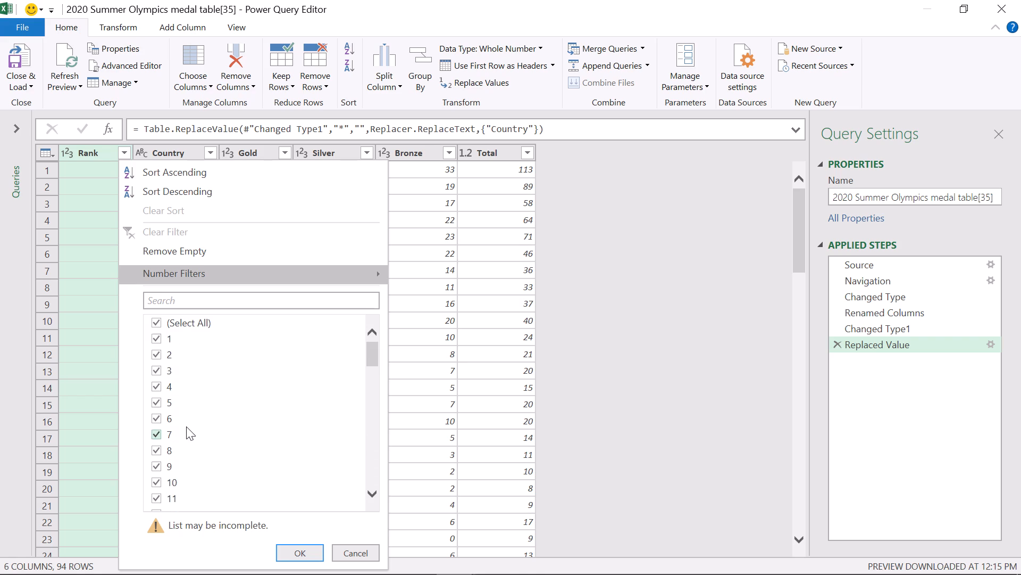
scroll(186, 426, "up", 1)
left_click(221, 250)
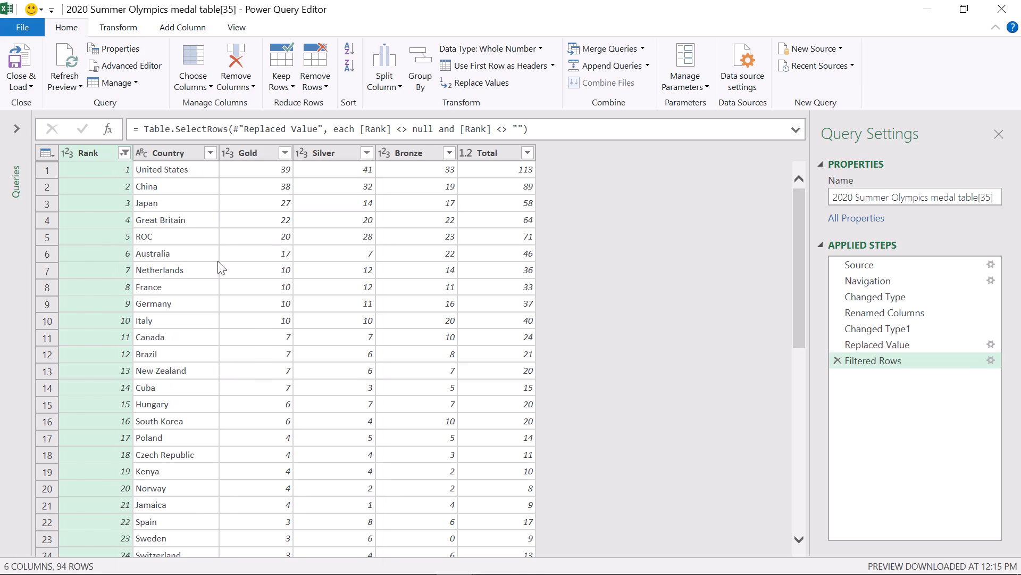
Examine the filtered medal table down to its last row and inspect the Error entry in the Rank column.
scroll(198, 321, "up", 6)
scroll(150, 288, "down", 2)
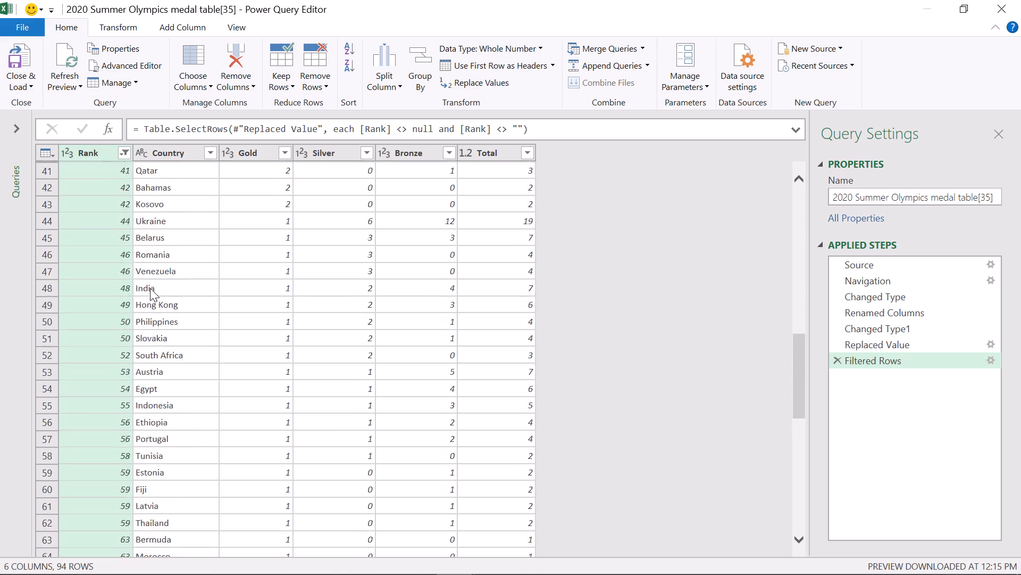
scroll(150, 288, "down", 5)
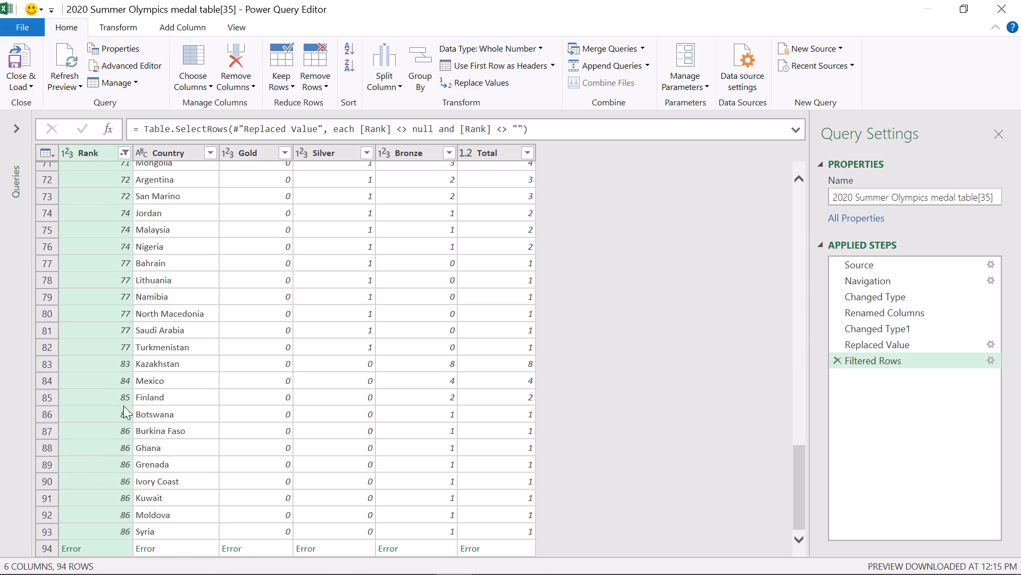
left_click(80, 547)
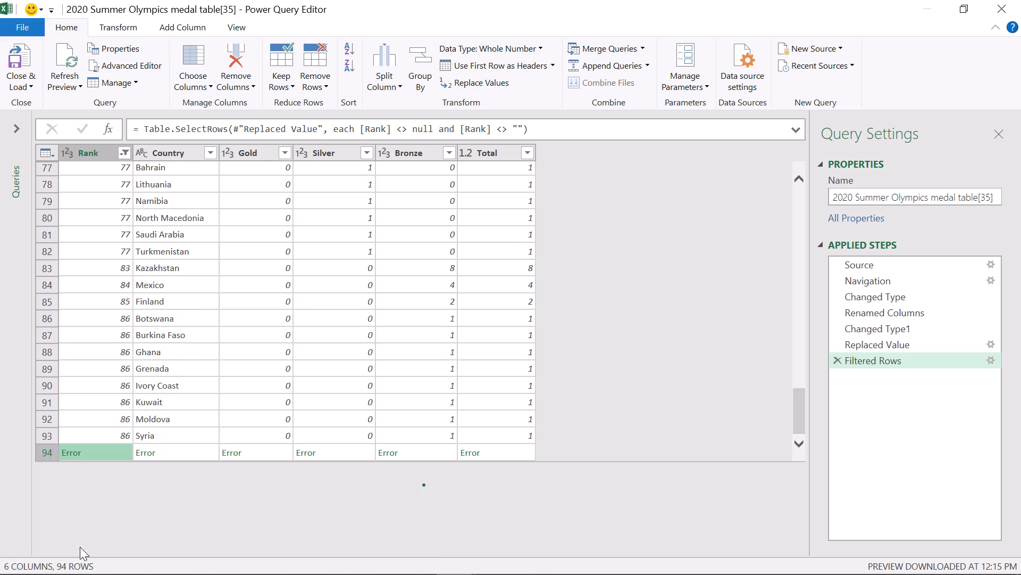
left_click(49, 457)
right_click(49, 457)
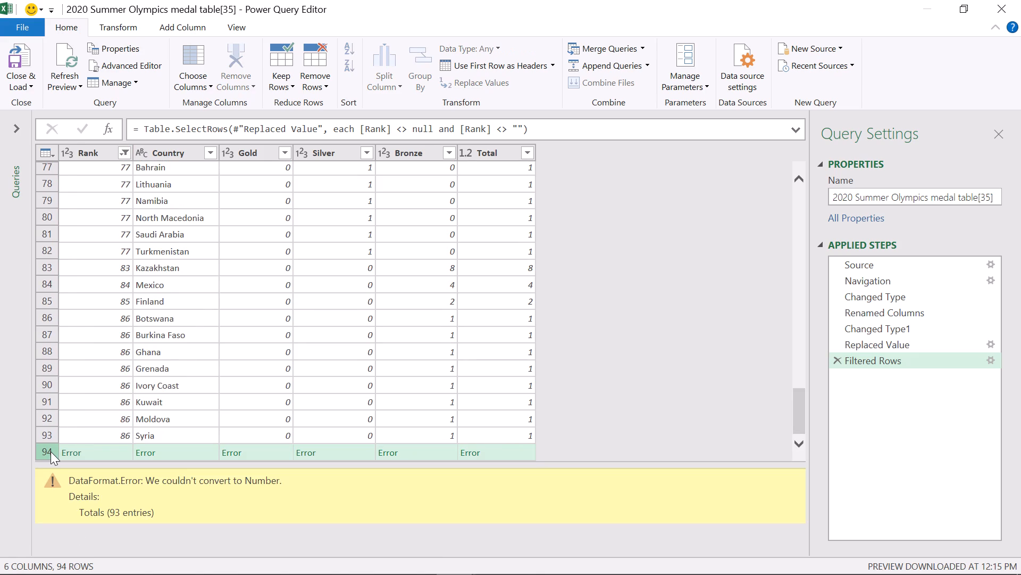
left_click(51, 451)
Change the Rank column's data type to Text.
scroll(102, 399, "up", 6)
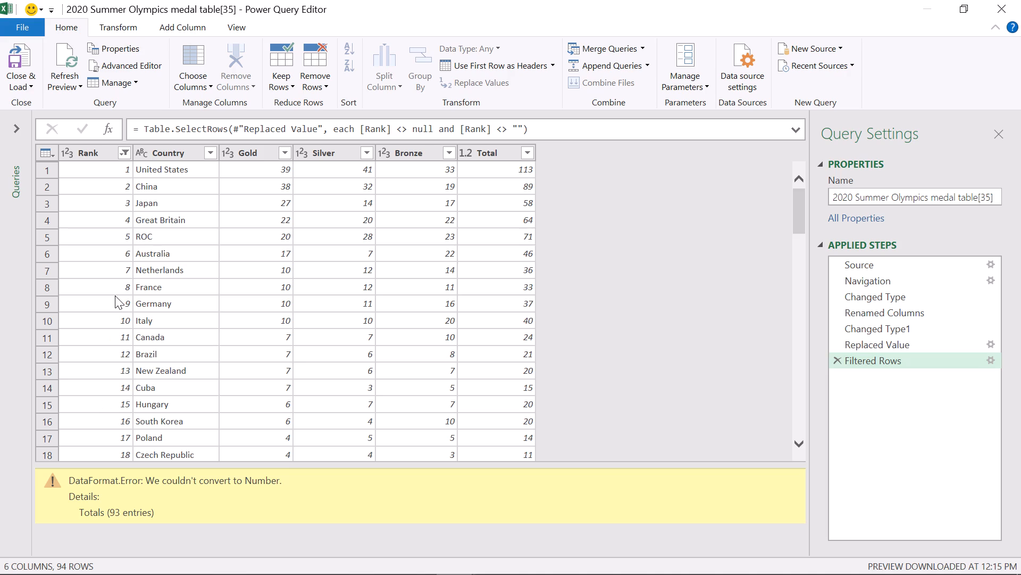
scroll(115, 295, "up", 7)
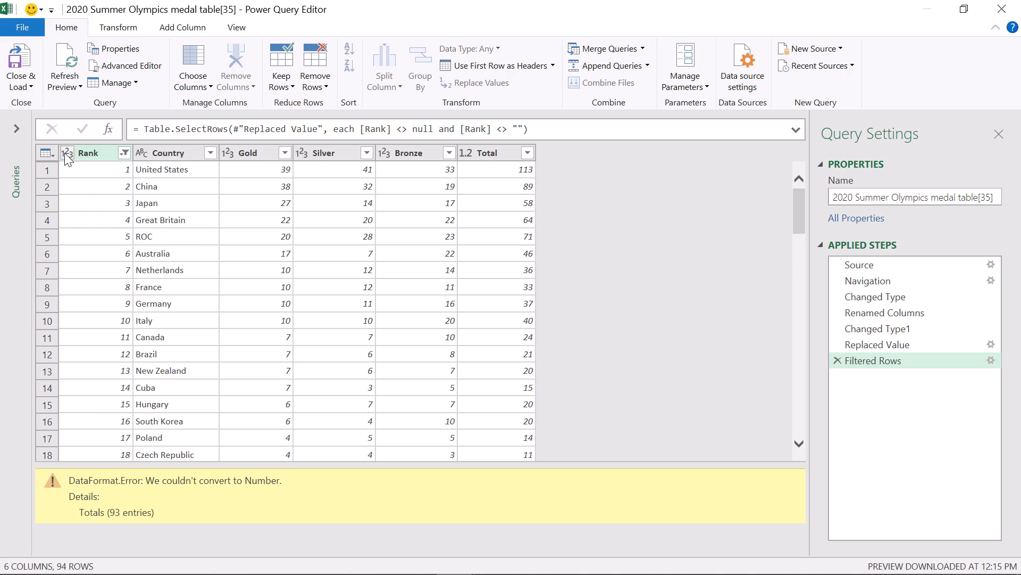
left_click(64, 153)
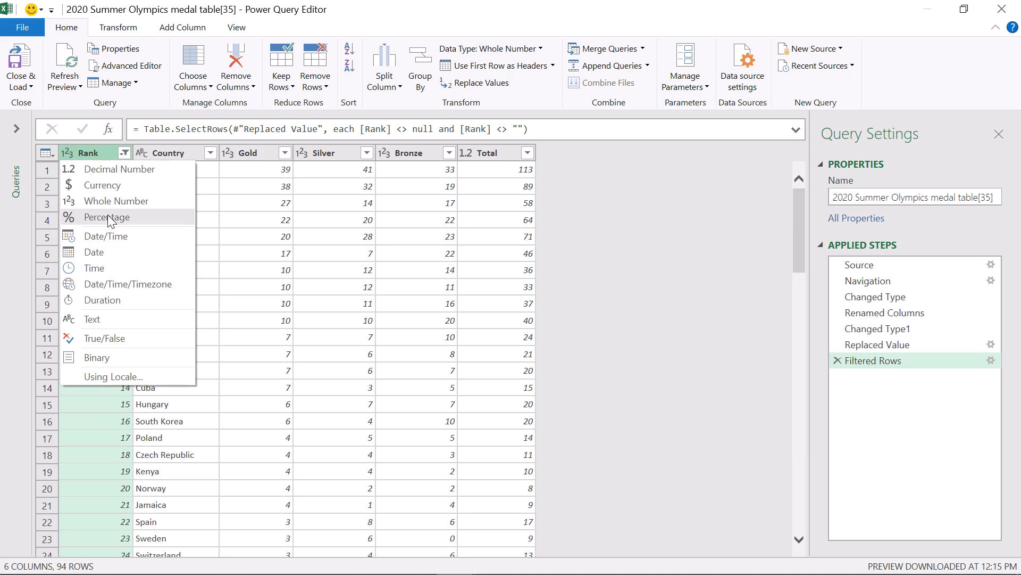
scroll(101, 232, "up", 1)
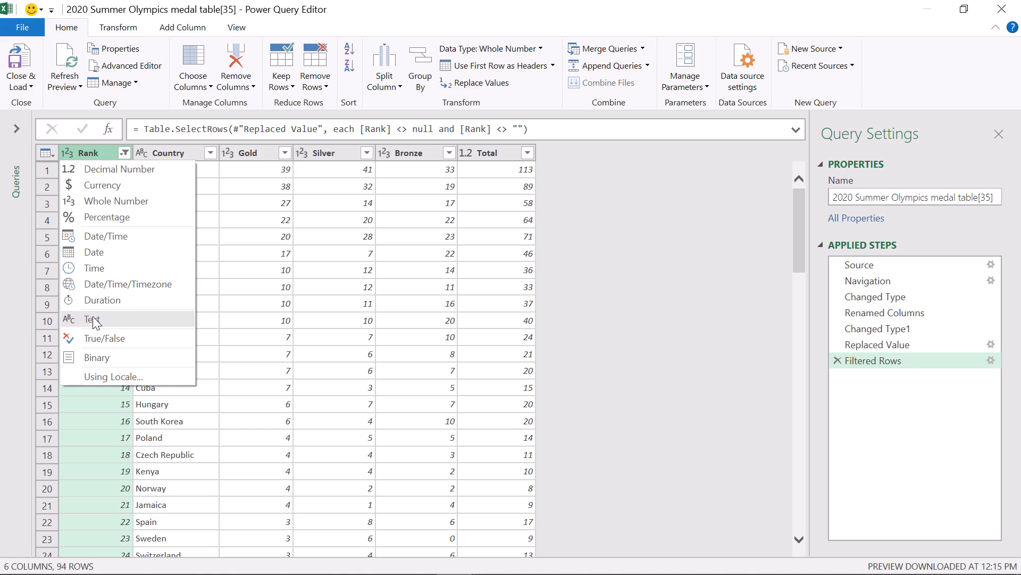
left_click(93, 316)
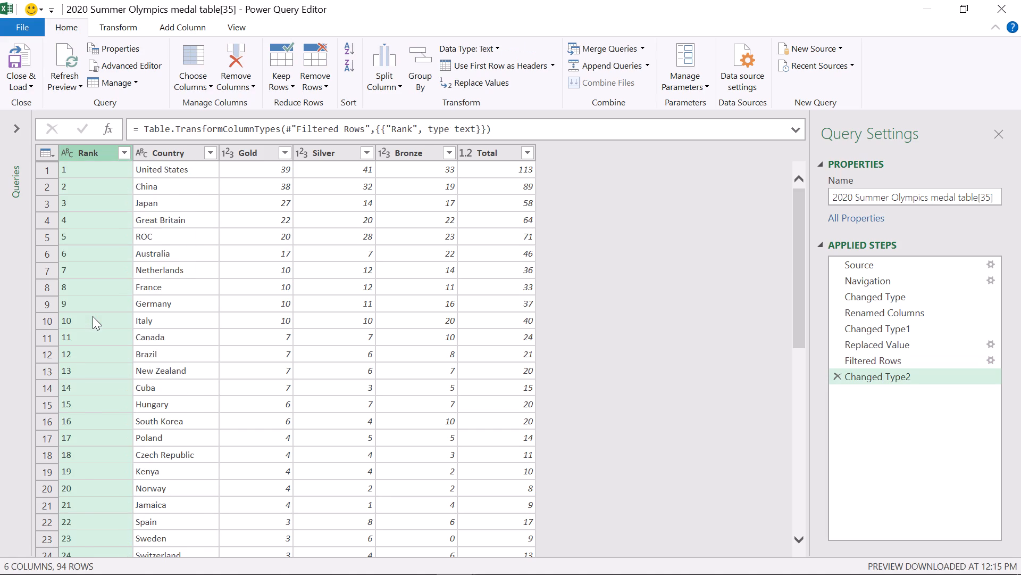
Check the text-typed Rank column from the first row through the last for remaining Error entries.
scroll(93, 316, "down", 10)
scroll(93, 316, "up", 2)
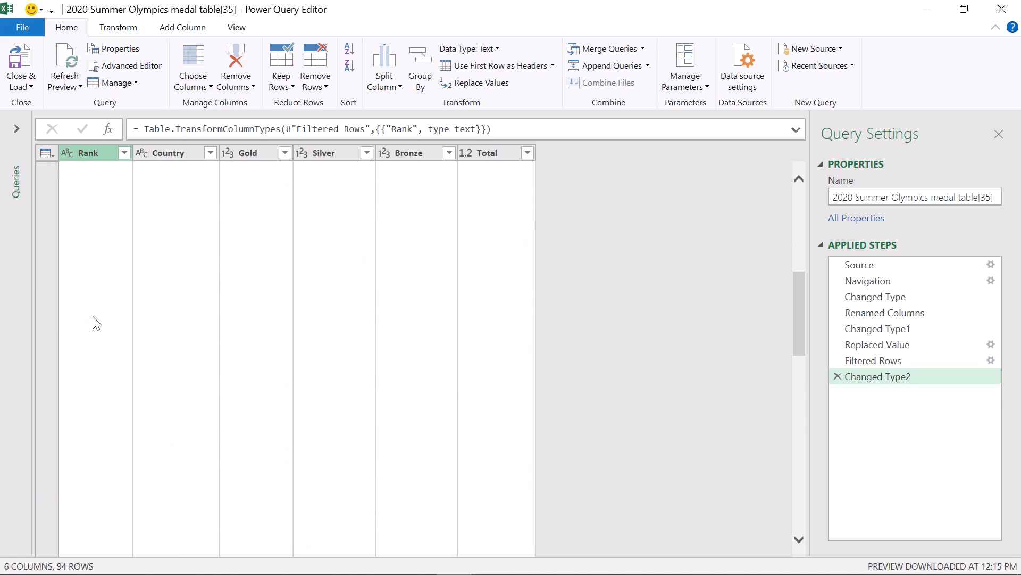
scroll(93, 316, "up", 3)
scroll(93, 316, "down", 2)
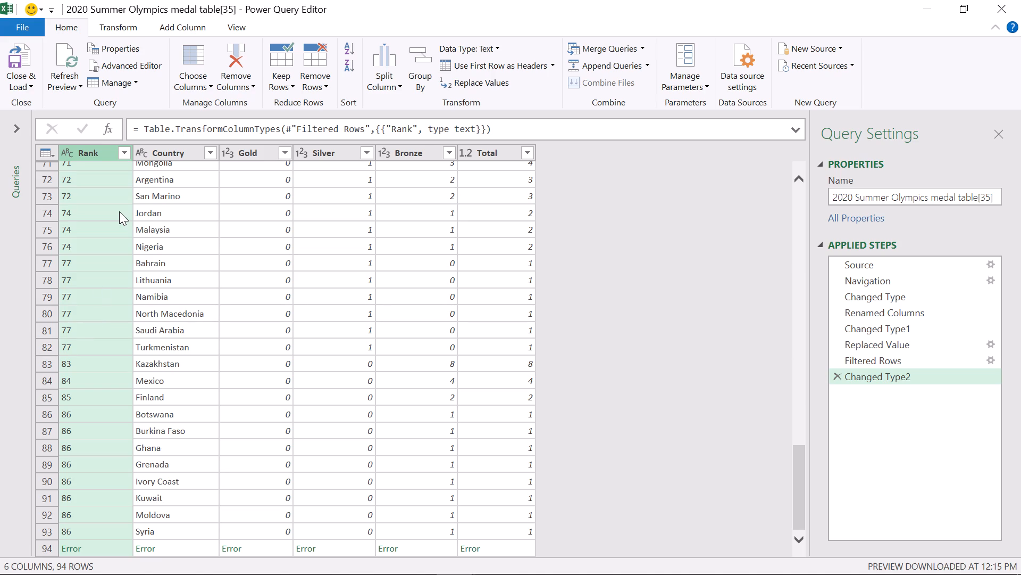
scroll(119, 211, "up", 13)
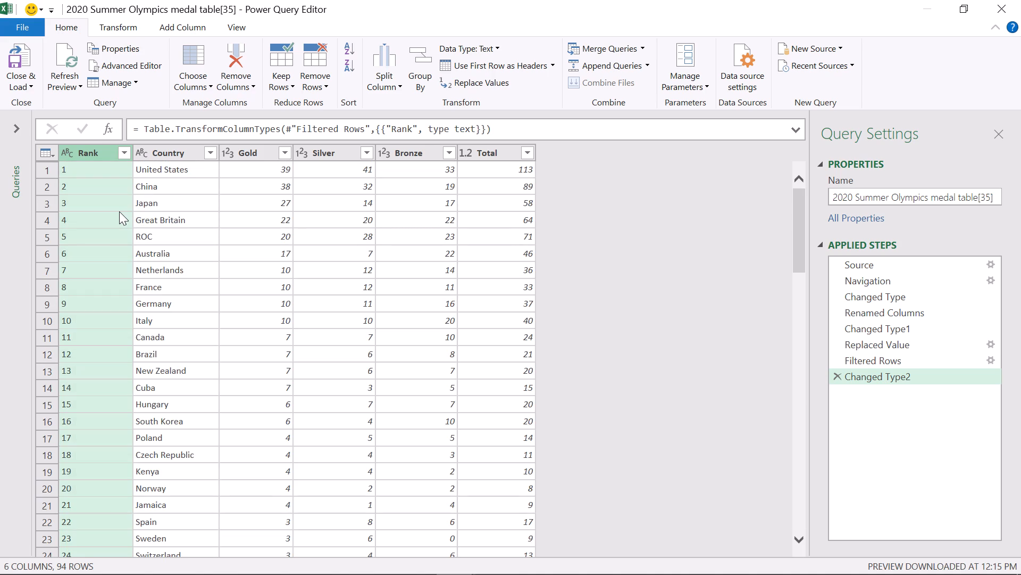
Examine the Rank column's filter values for an entry that matches the table's last row.
left_click(120, 151)
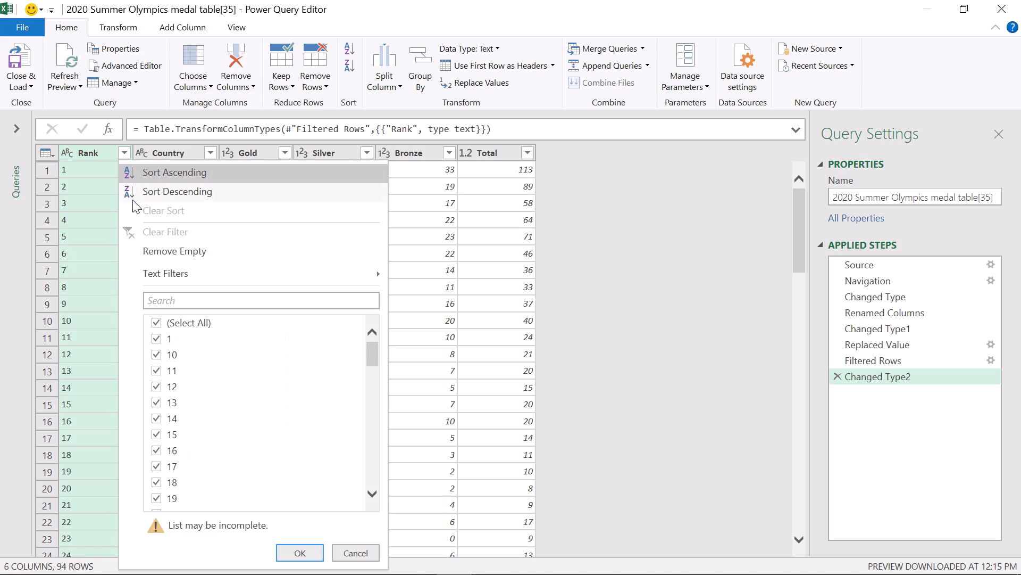
scroll(213, 390, "down", 6)
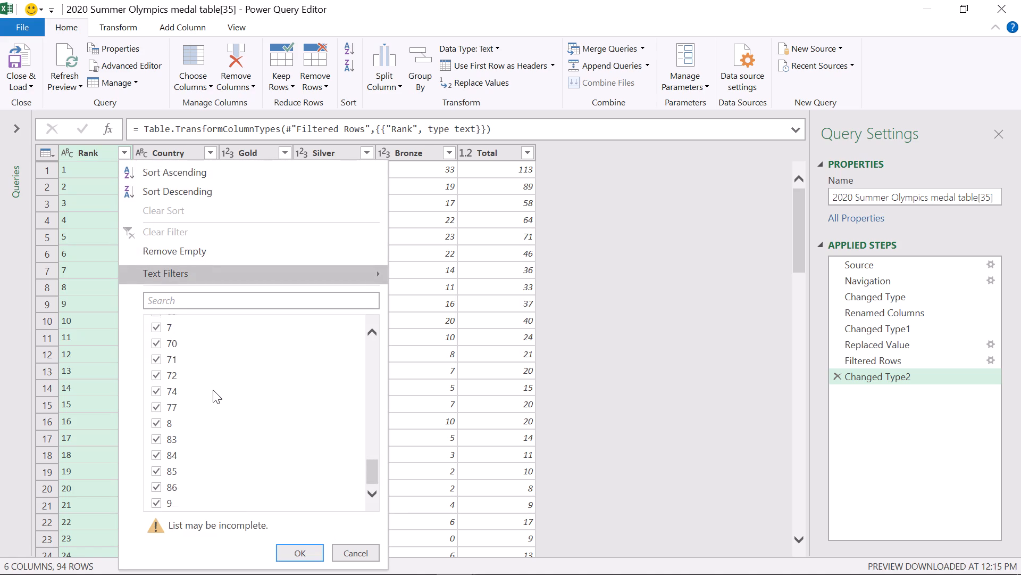
scroll(213, 390, "down", 7)
scroll(213, 390, "up", 7)
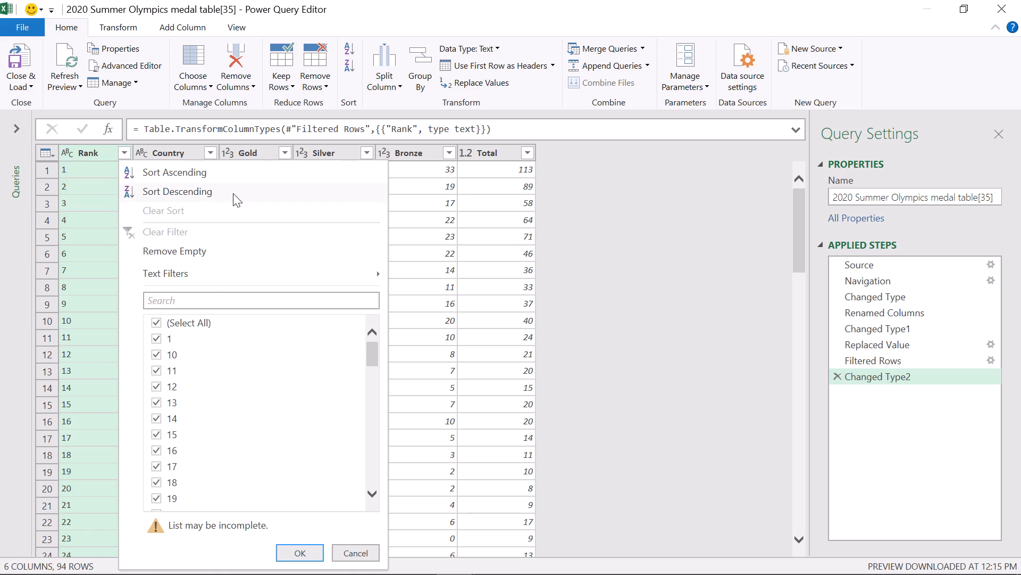
left_click(432, 273)
scroll(286, 365, "up", 2)
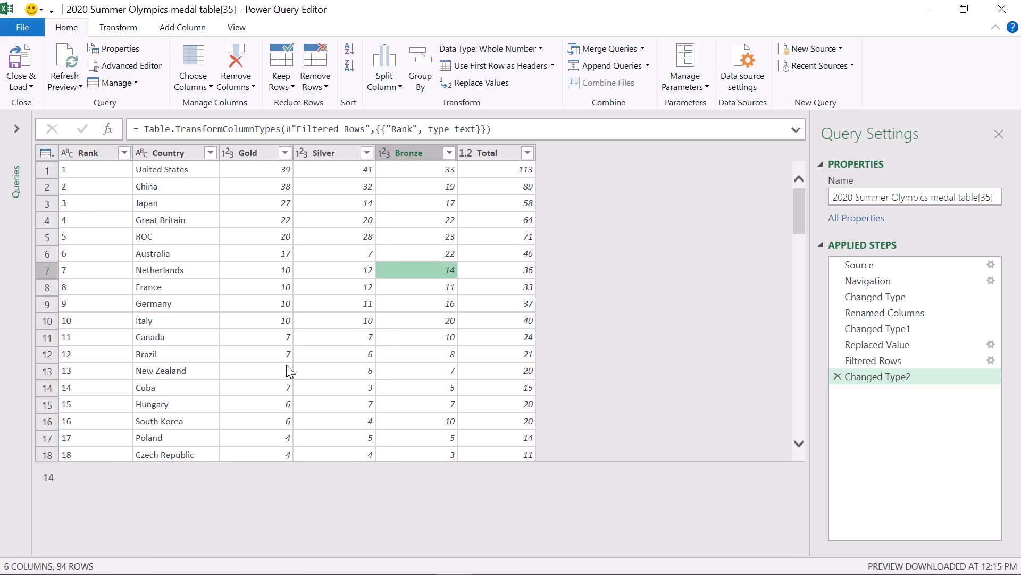
scroll(286, 365, "up", 2)
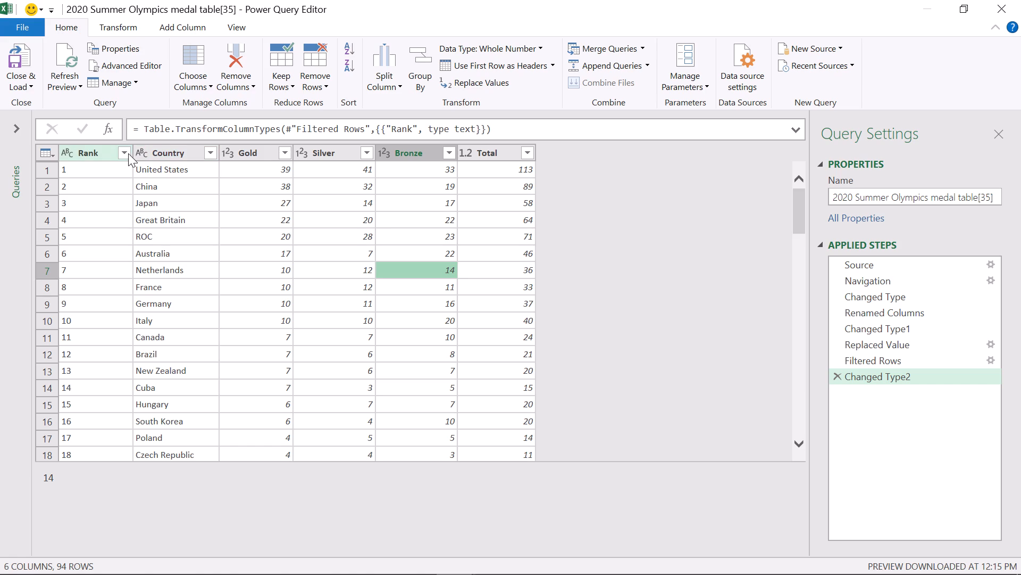
left_click(124, 153)
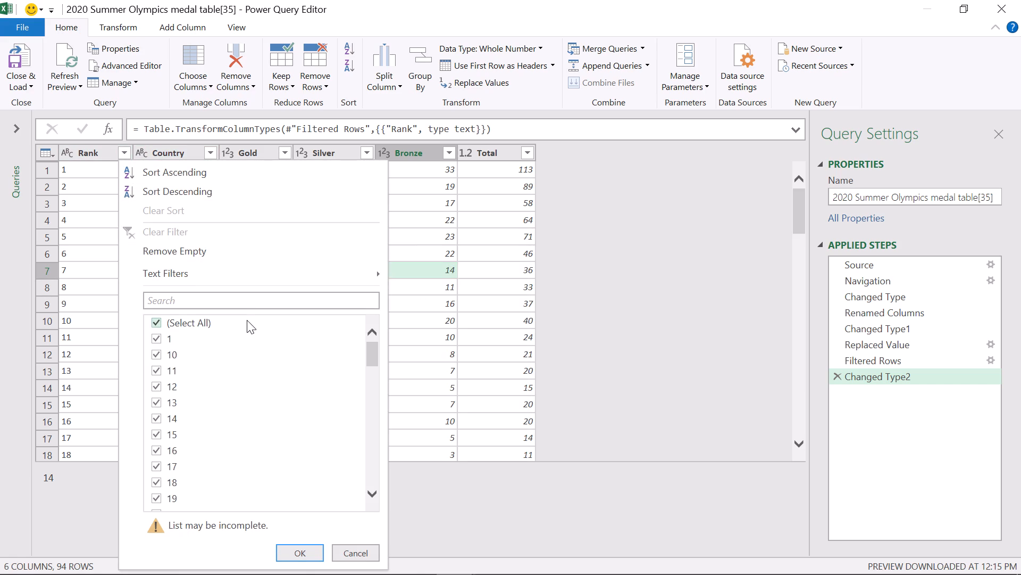
scroll(247, 324, "down", 7)
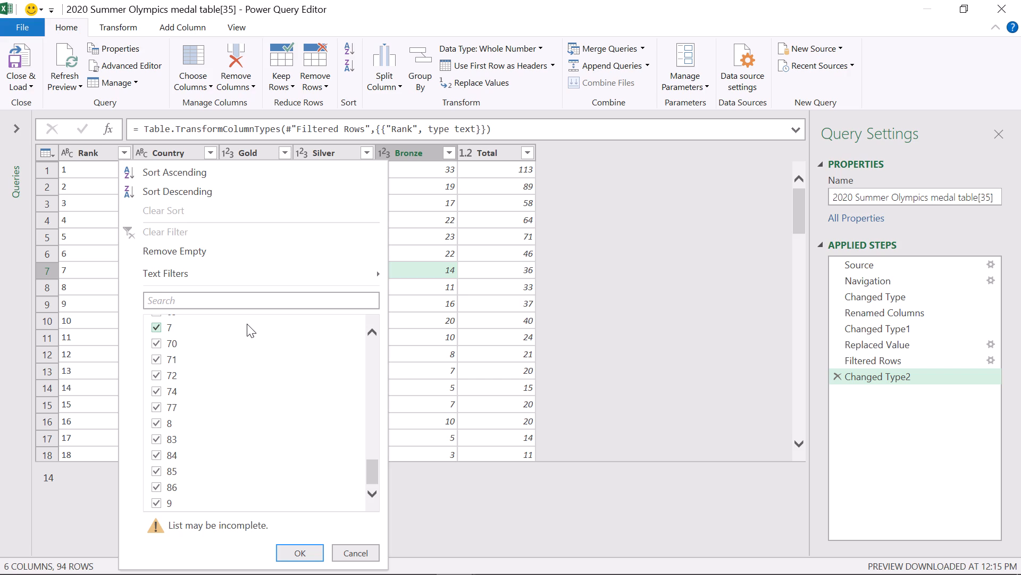
scroll(247, 324, "down", 3)
left_click(541, 249)
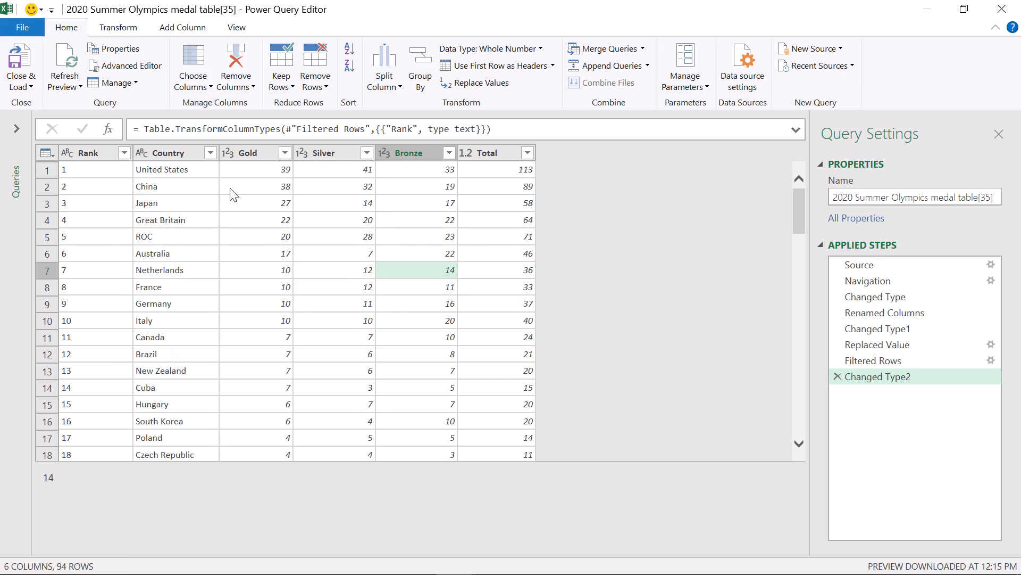
left_click(123, 157)
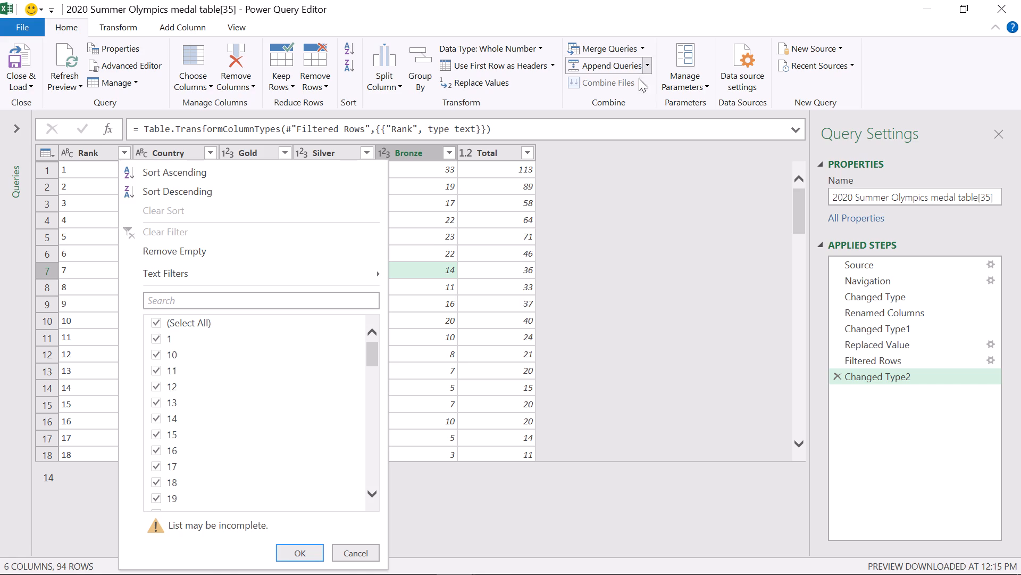
left_click(626, 293)
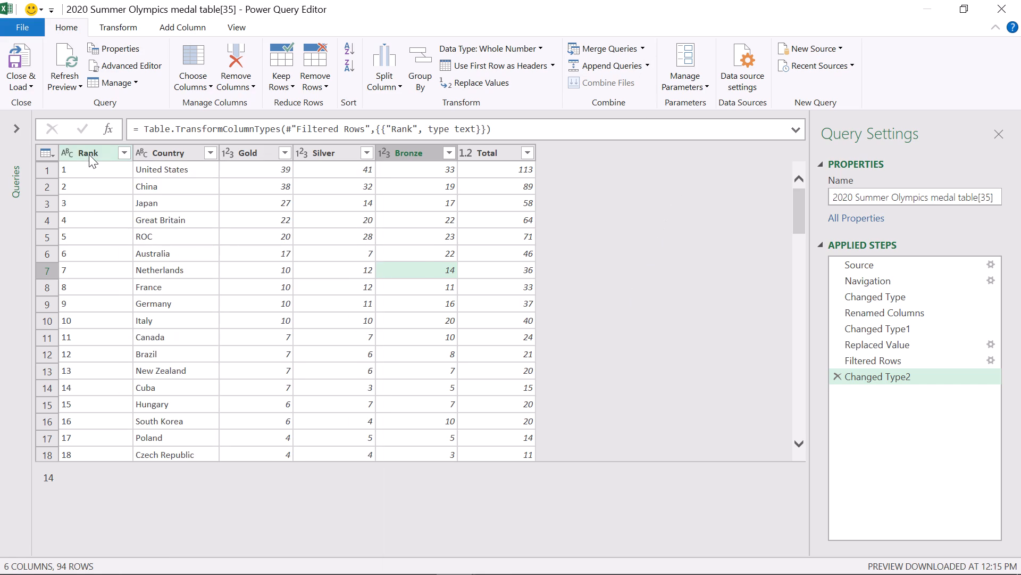
Examine the text-typed Rank column from the first row down through the last rows of the medal table.
left_click(89, 154)
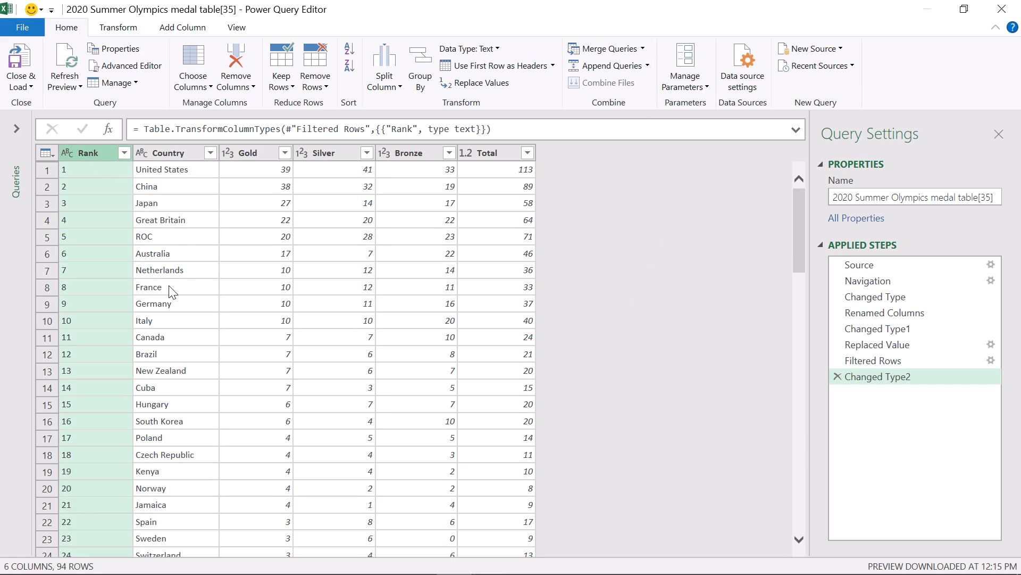
scroll(169, 285, "down", 1)
scroll(169, 285, "up", 1)
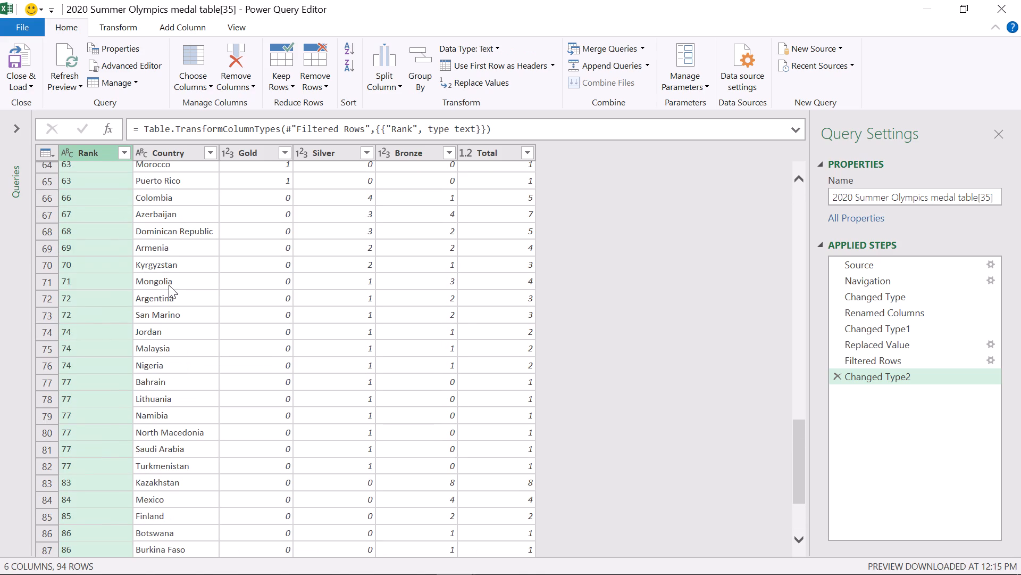
scroll(169, 285, "down", 2)
scroll(169, 285, "up", 1)
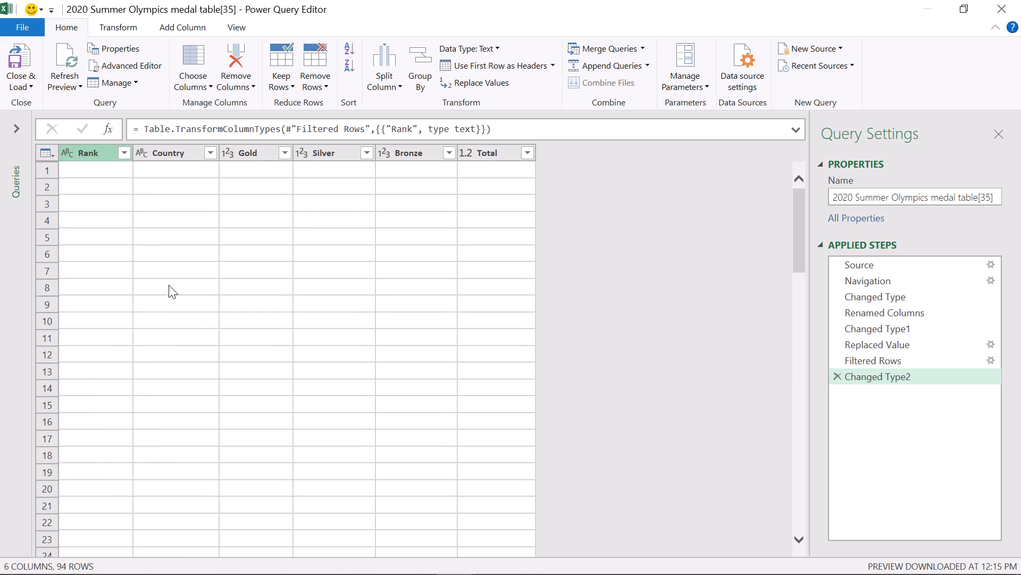
scroll(169, 285, "up", 3)
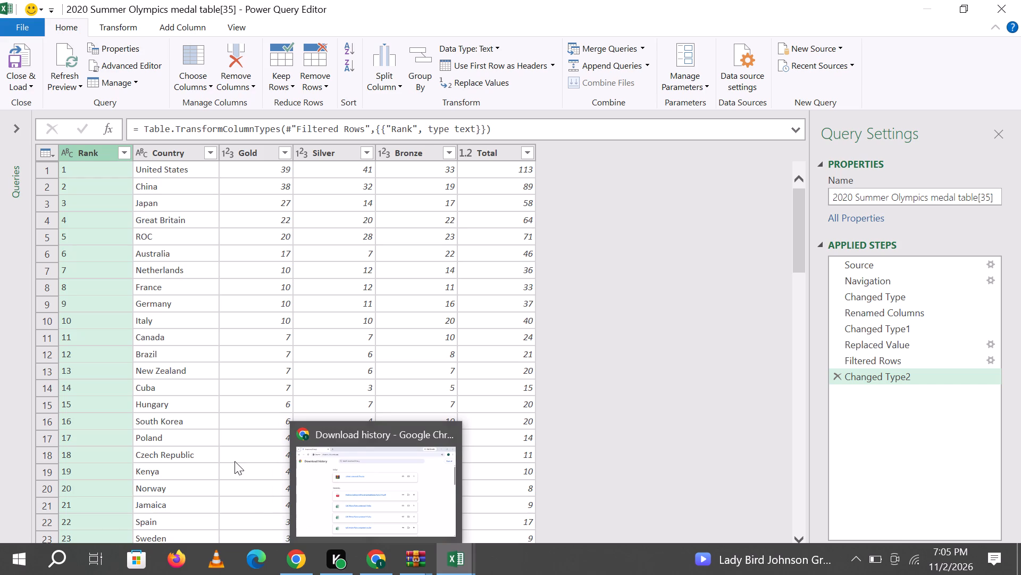
left_click(212, 391)
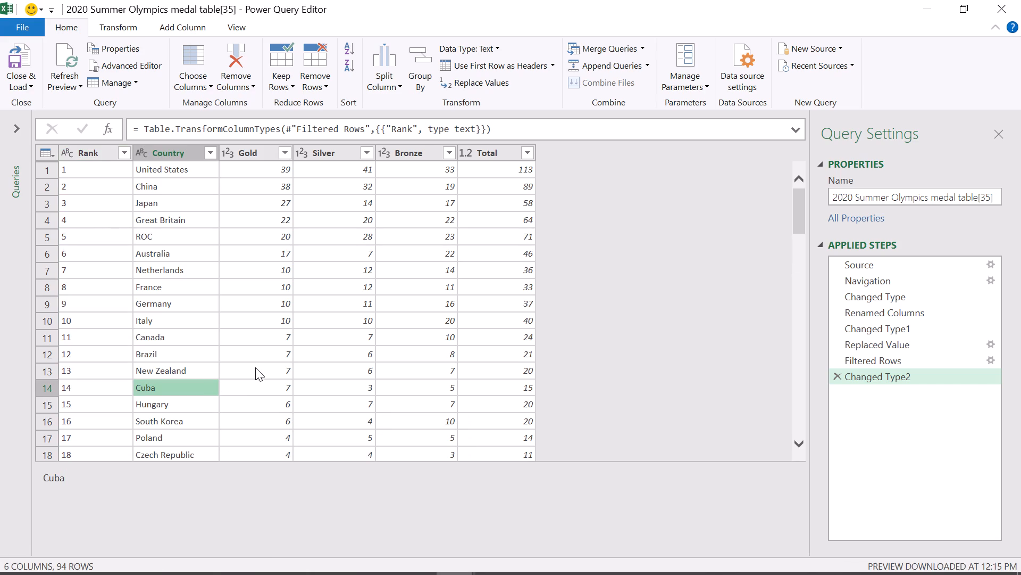
scroll(255, 364, "up", 3)
Recheck the Rank column down to the Error entries in row 94.
left_click(90, 153)
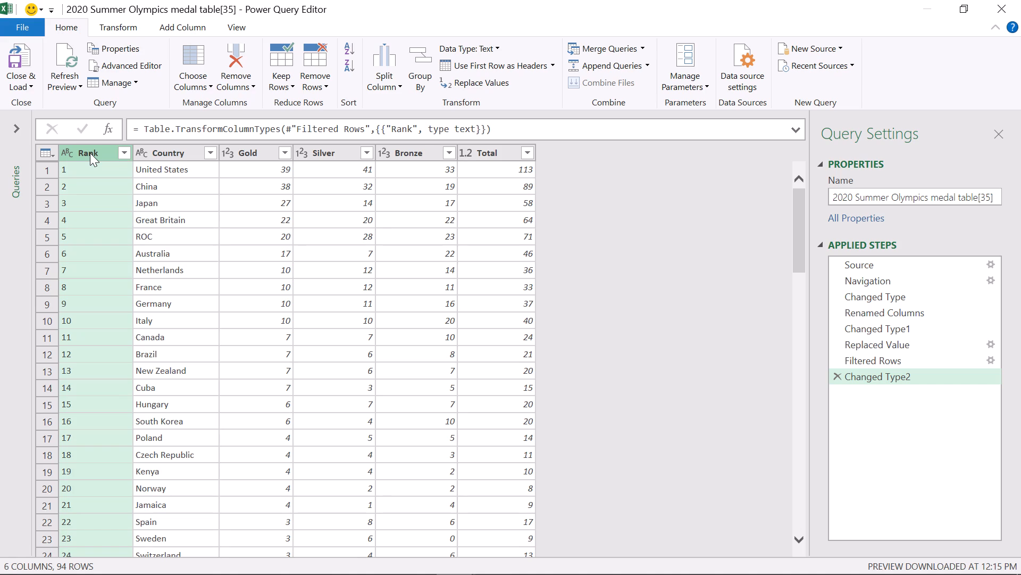
scroll(90, 153, "down", 3)
scroll(154, 281, "down", 2)
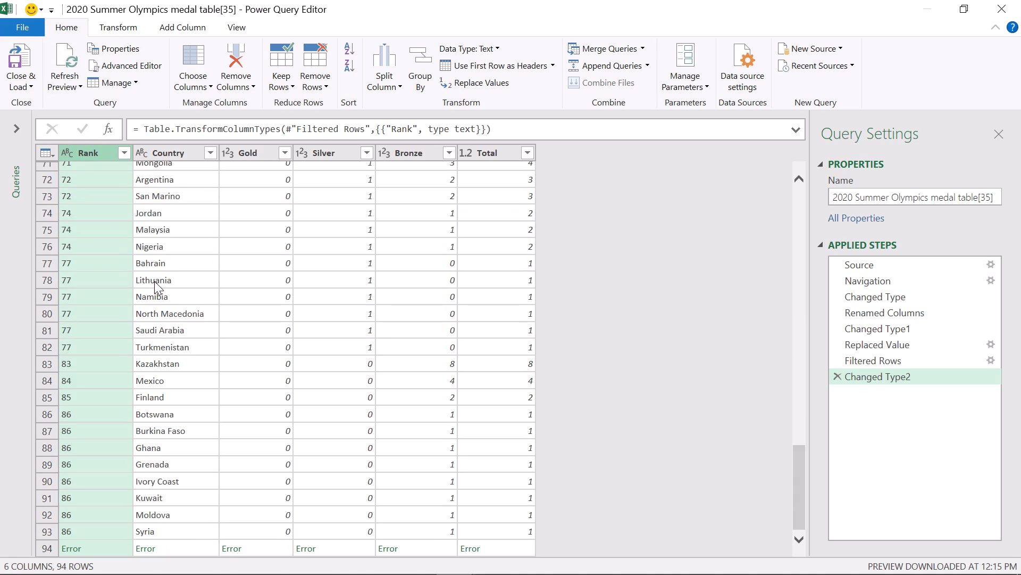
scroll(154, 281, "down", 2)
scroll(102, 215, "up", 5)
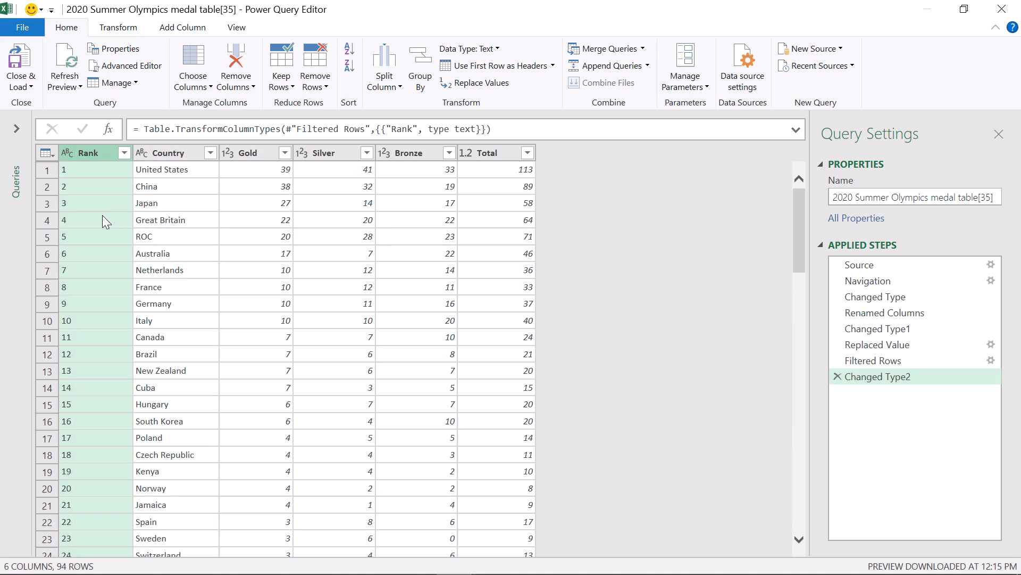
Review the row-cleaning commands available for the whole table without applying any.
left_click(43, 152)
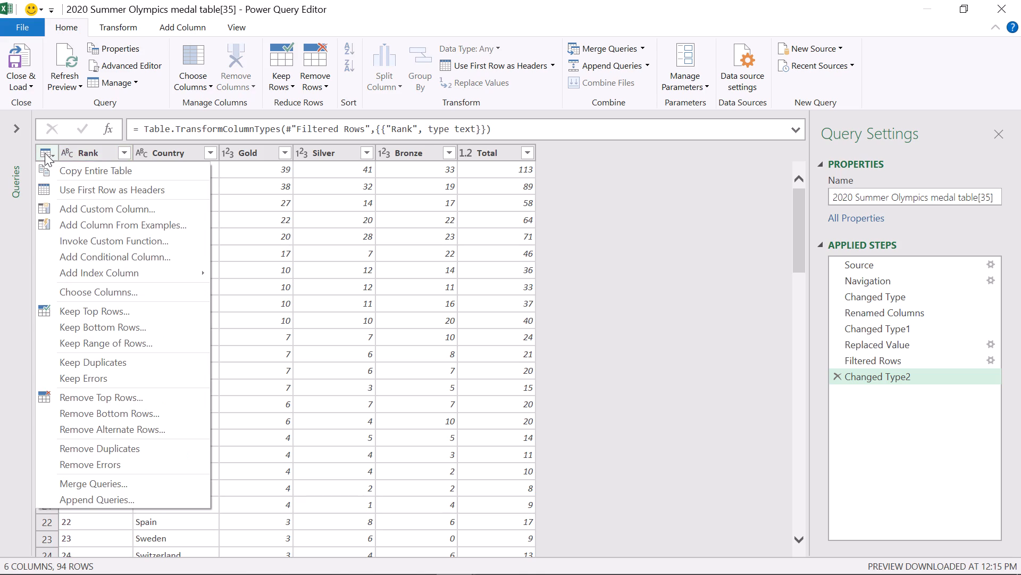
left_click(281, 307)
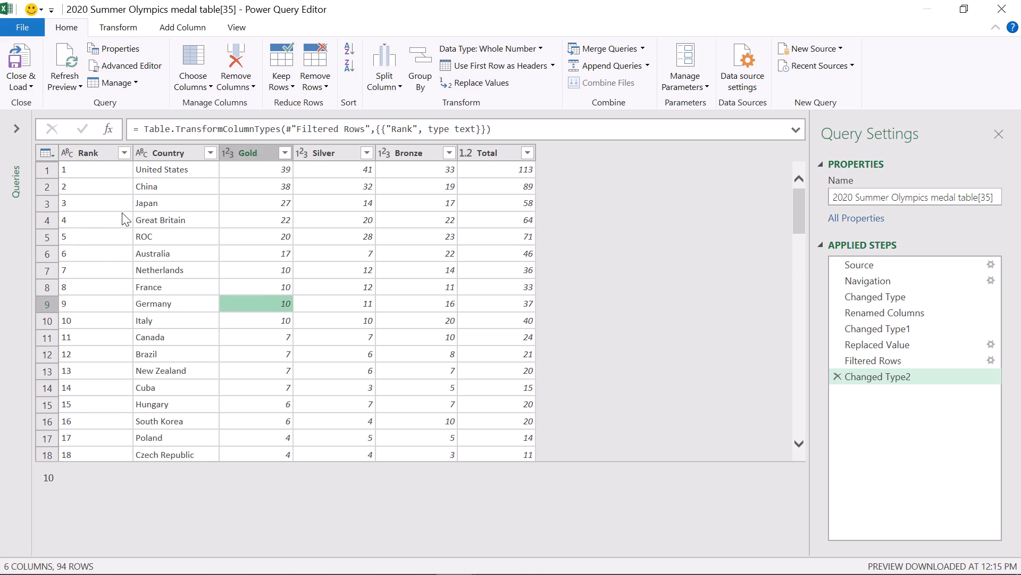
Compare the Rank column with the other columns' entries in the table's last row.
scroll(127, 256, "down", 3)
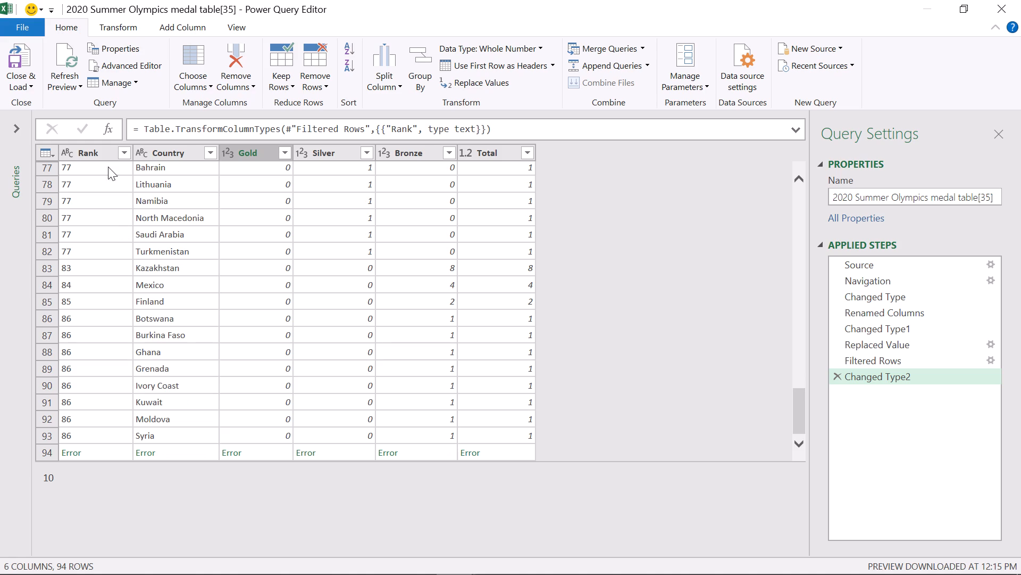
left_click(106, 153)
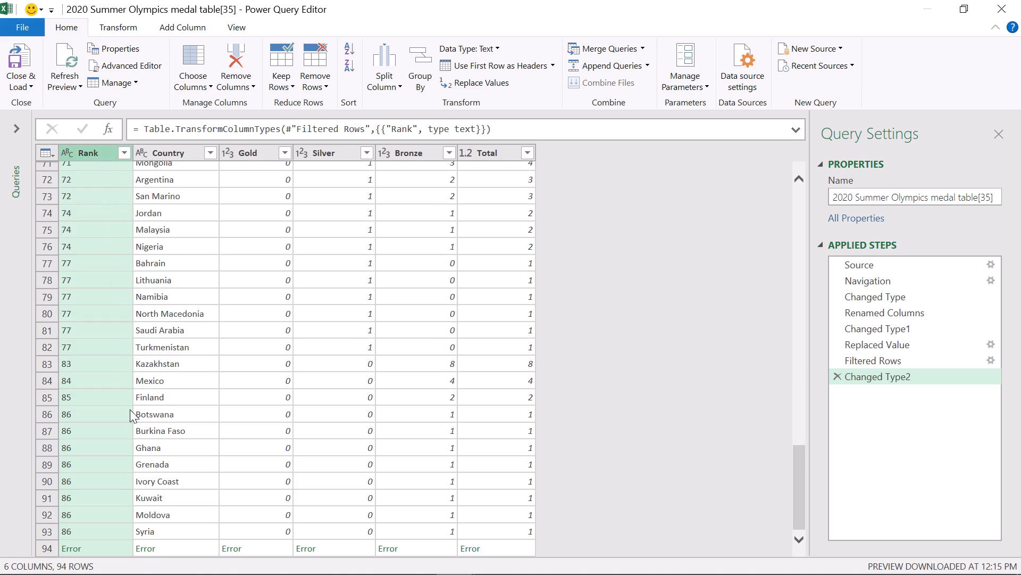
scroll(130, 473, "down", 1)
scroll(130, 473, "up", 5)
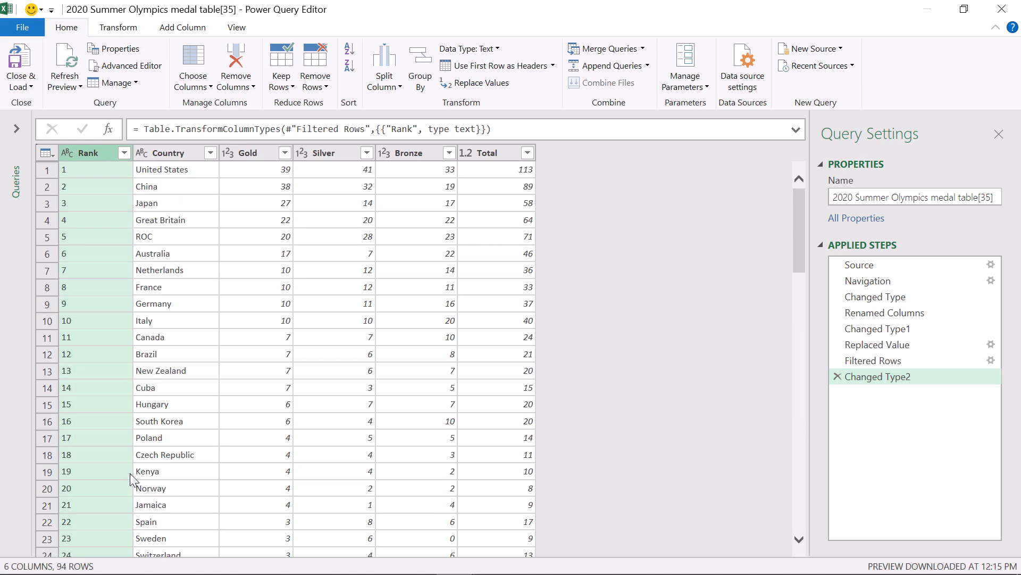
scroll(130, 473, "up", 3)
scroll(130, 473, "down", 2)
scroll(130, 473, "up", 6)
Look through the Rank column's filter values for an Error entry, leaving the filter unapplied.
left_click(119, 153)
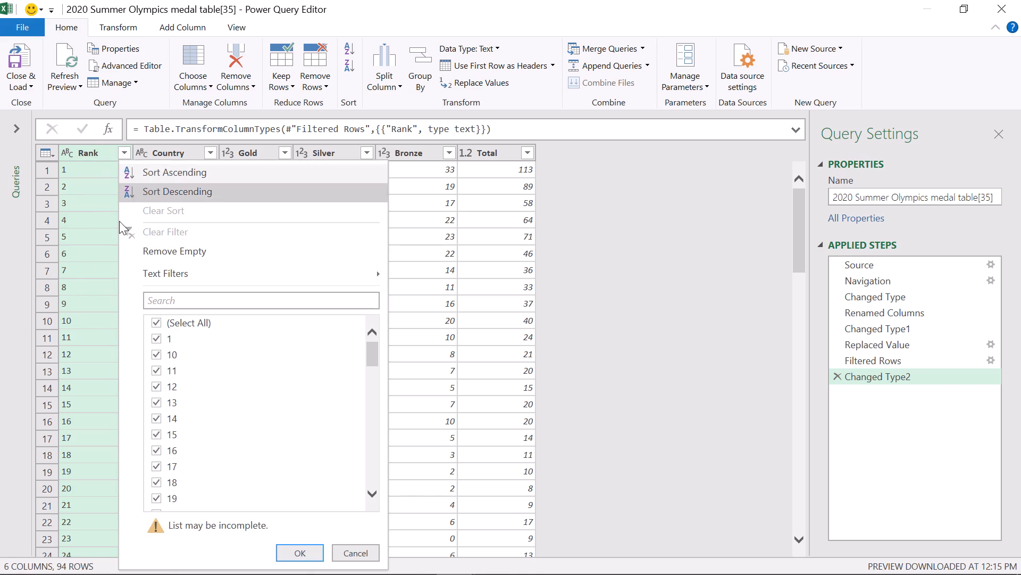
left_click(158, 323)
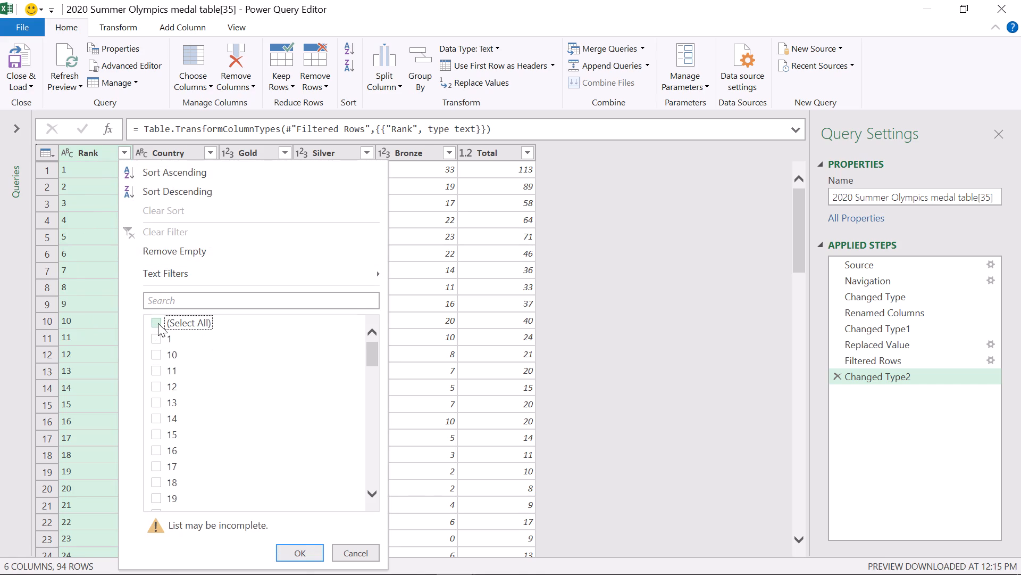
scroll(181, 413, "down", 7)
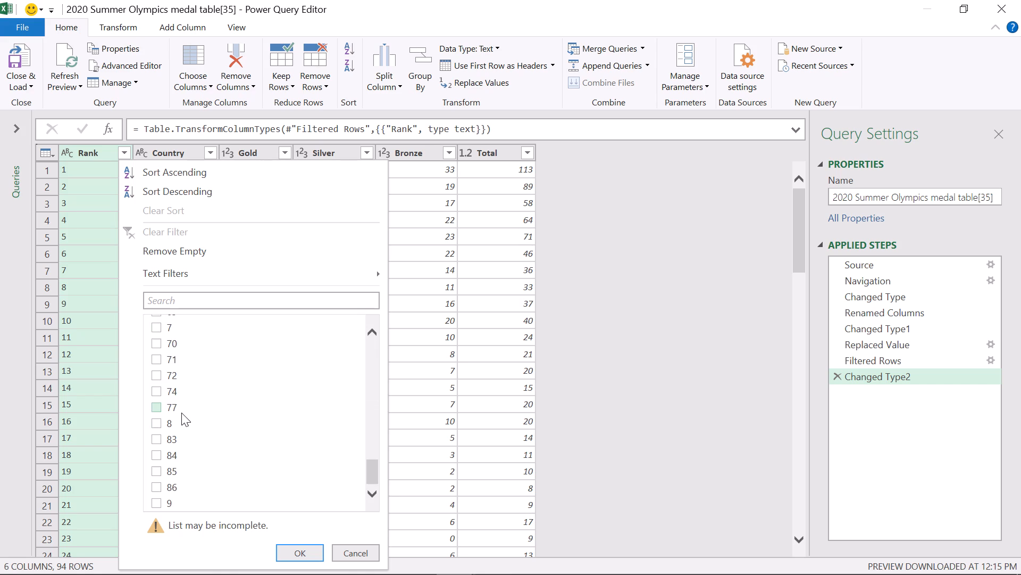
scroll(181, 413, "down", 1)
scroll(181, 413, "up", 5)
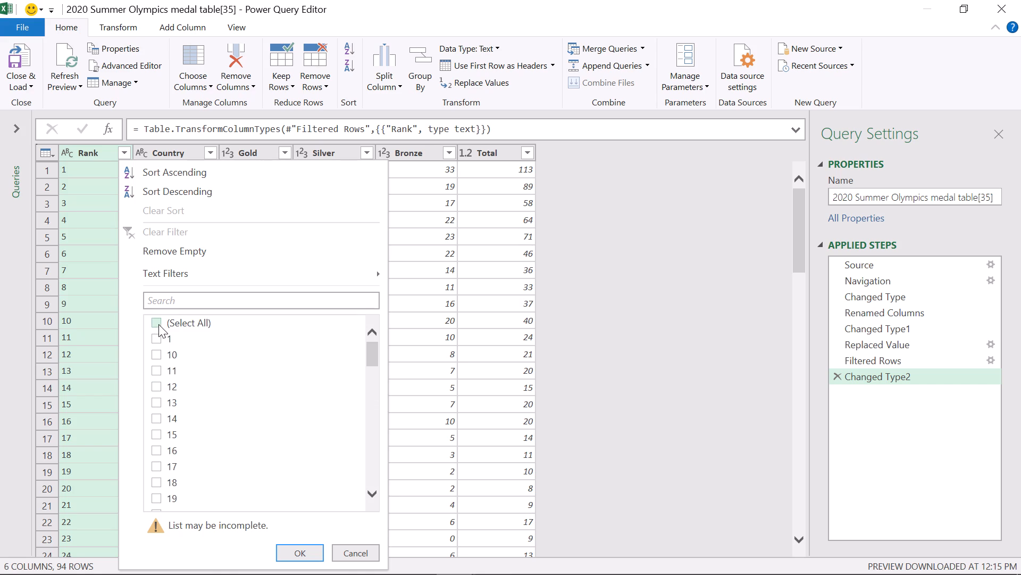
left_click(157, 324)
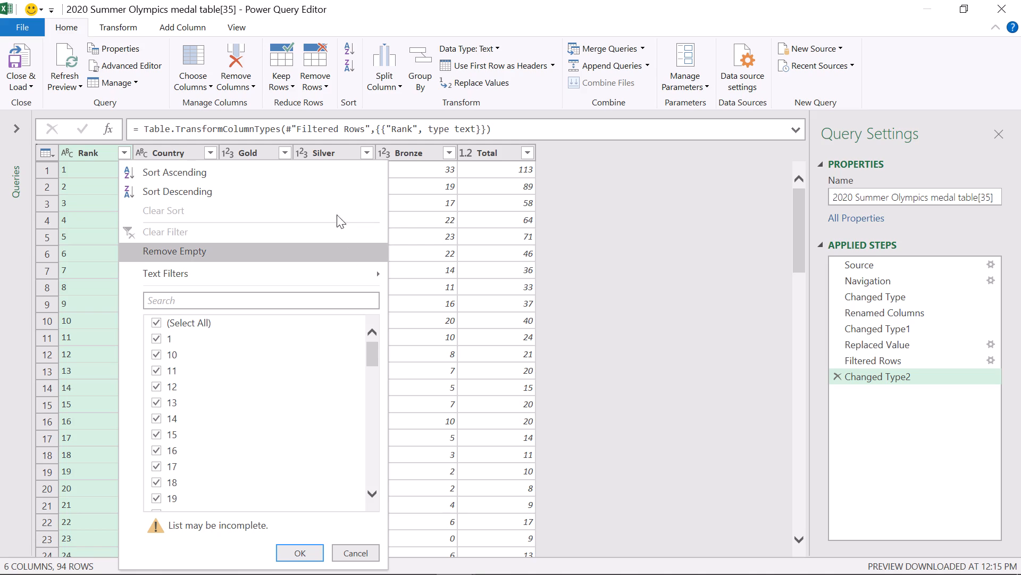
left_click(560, 414)
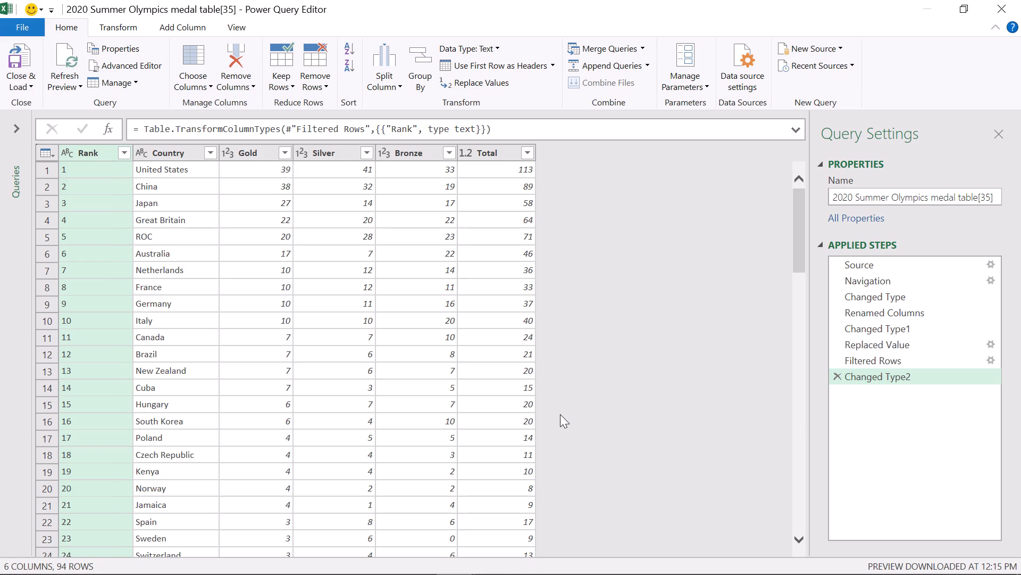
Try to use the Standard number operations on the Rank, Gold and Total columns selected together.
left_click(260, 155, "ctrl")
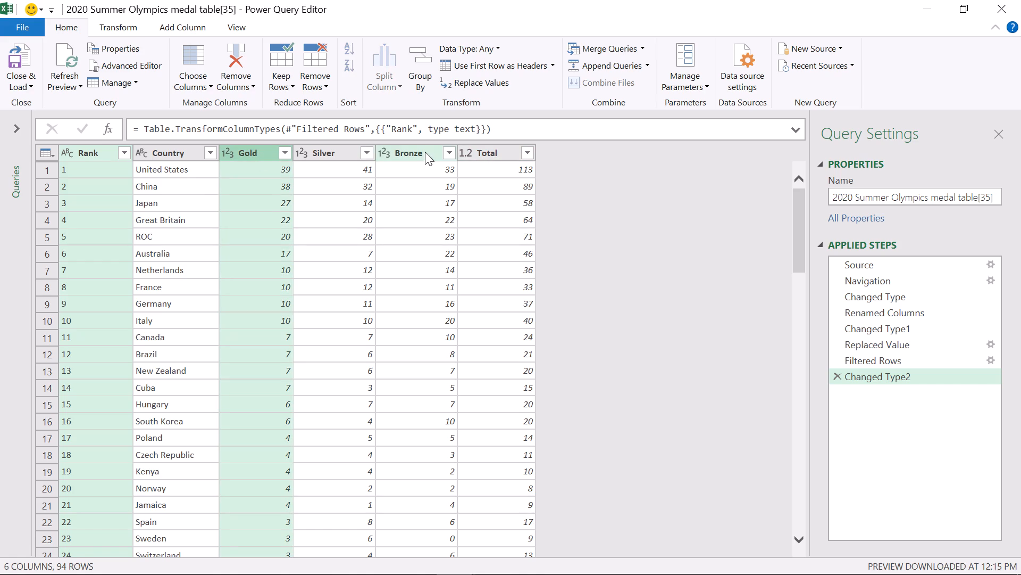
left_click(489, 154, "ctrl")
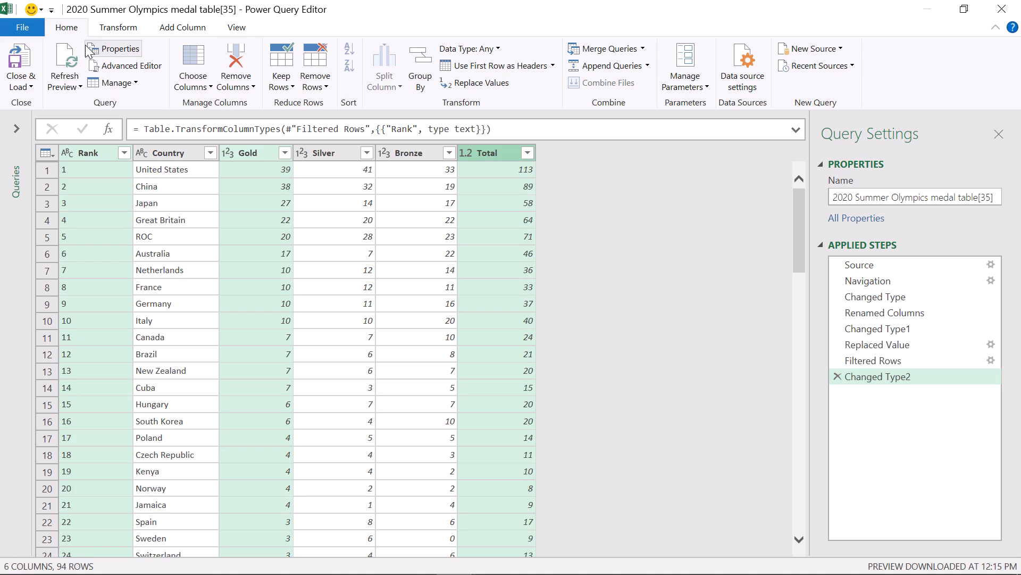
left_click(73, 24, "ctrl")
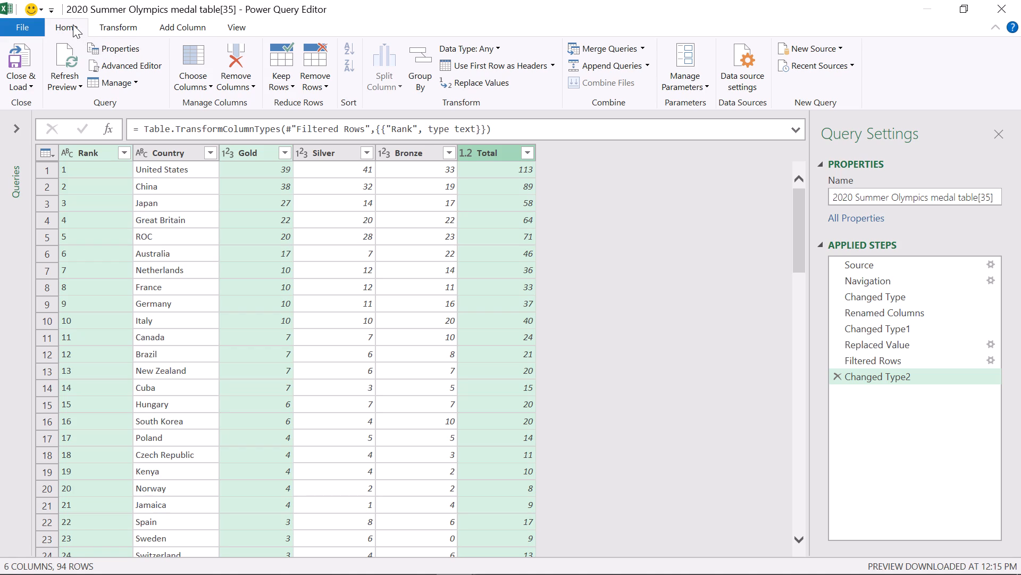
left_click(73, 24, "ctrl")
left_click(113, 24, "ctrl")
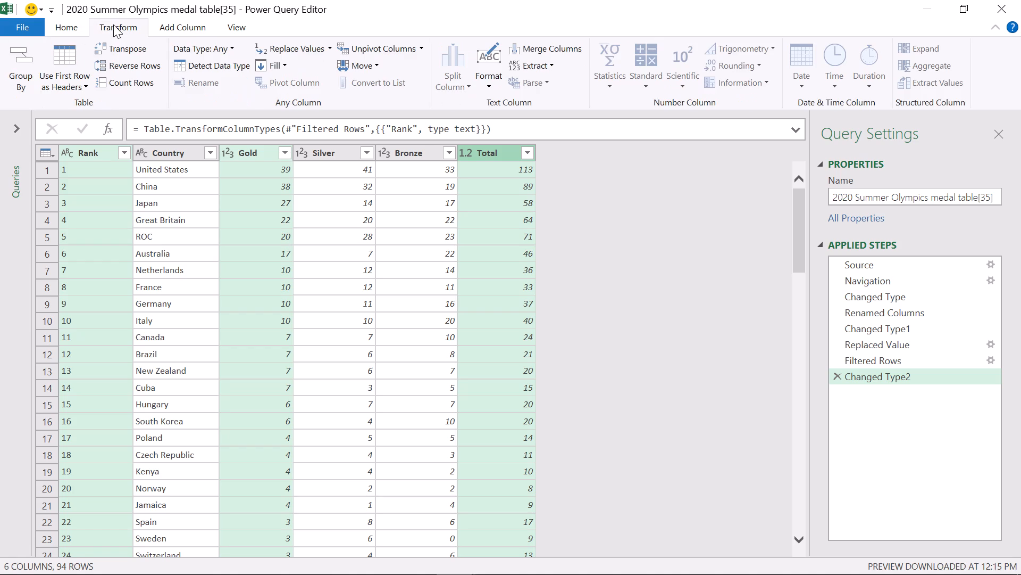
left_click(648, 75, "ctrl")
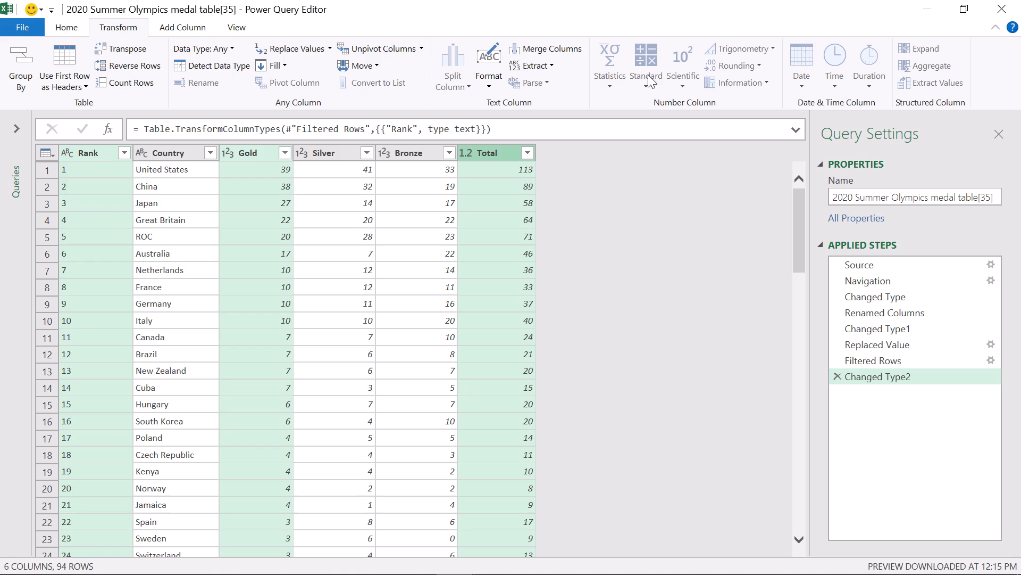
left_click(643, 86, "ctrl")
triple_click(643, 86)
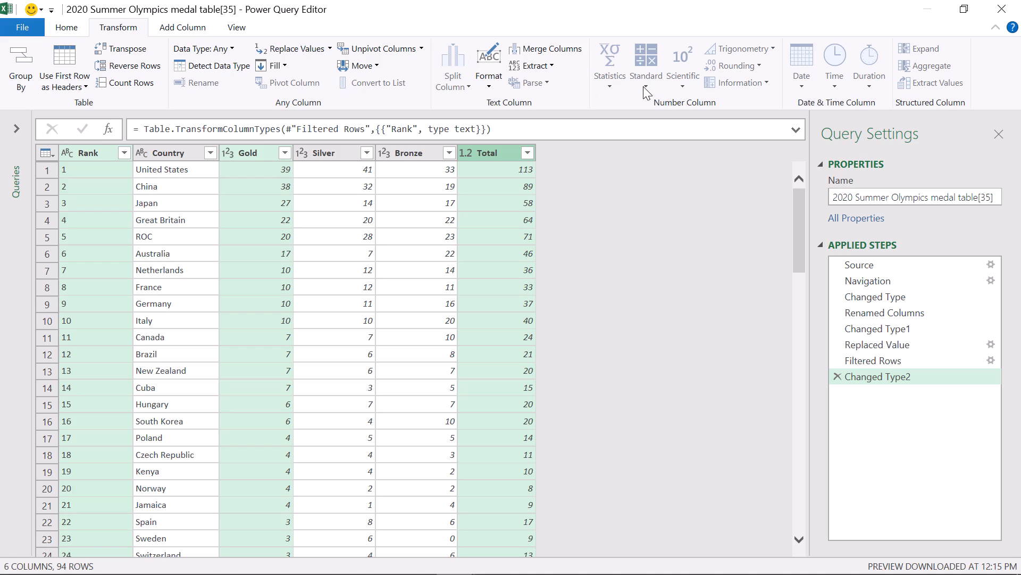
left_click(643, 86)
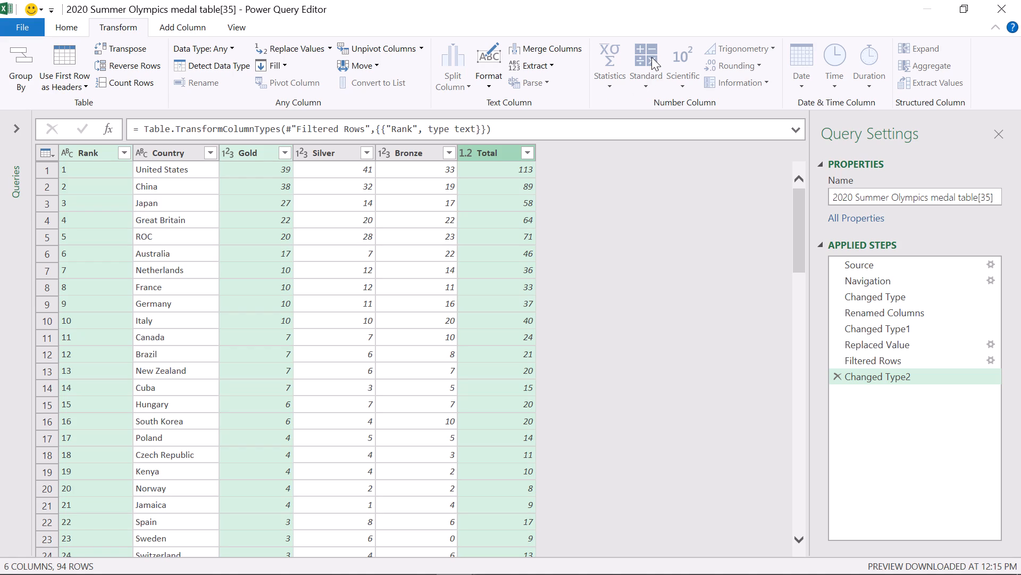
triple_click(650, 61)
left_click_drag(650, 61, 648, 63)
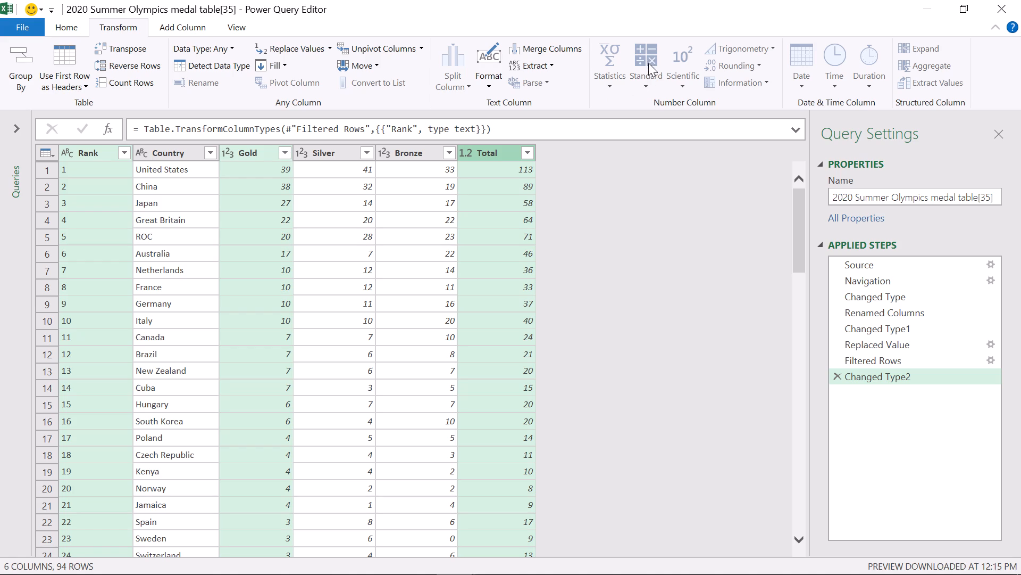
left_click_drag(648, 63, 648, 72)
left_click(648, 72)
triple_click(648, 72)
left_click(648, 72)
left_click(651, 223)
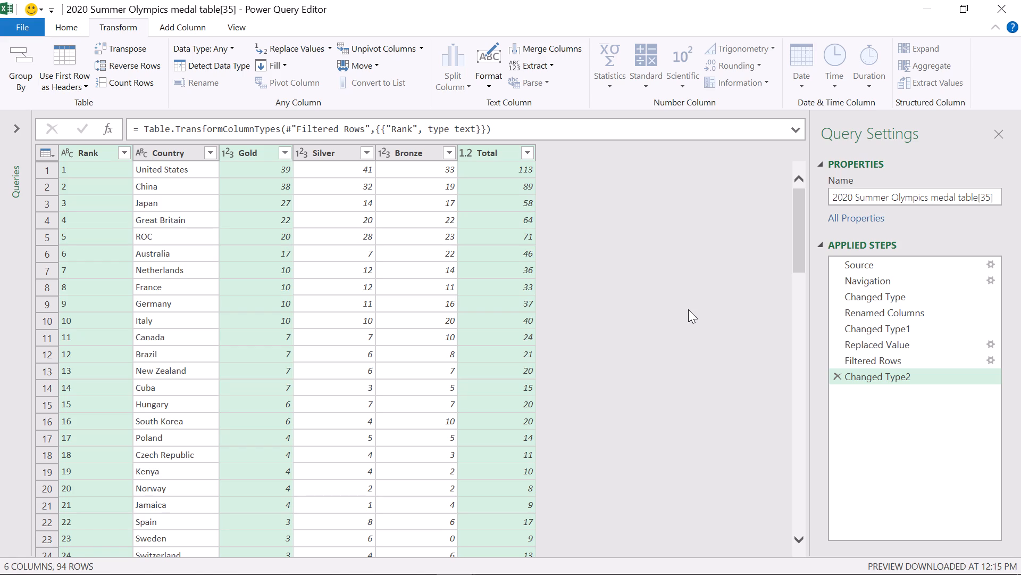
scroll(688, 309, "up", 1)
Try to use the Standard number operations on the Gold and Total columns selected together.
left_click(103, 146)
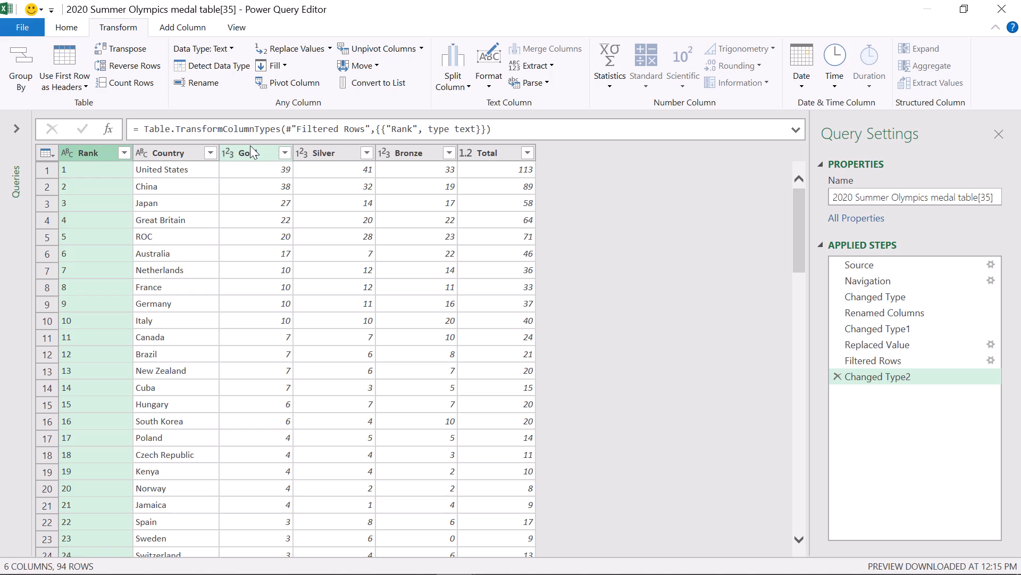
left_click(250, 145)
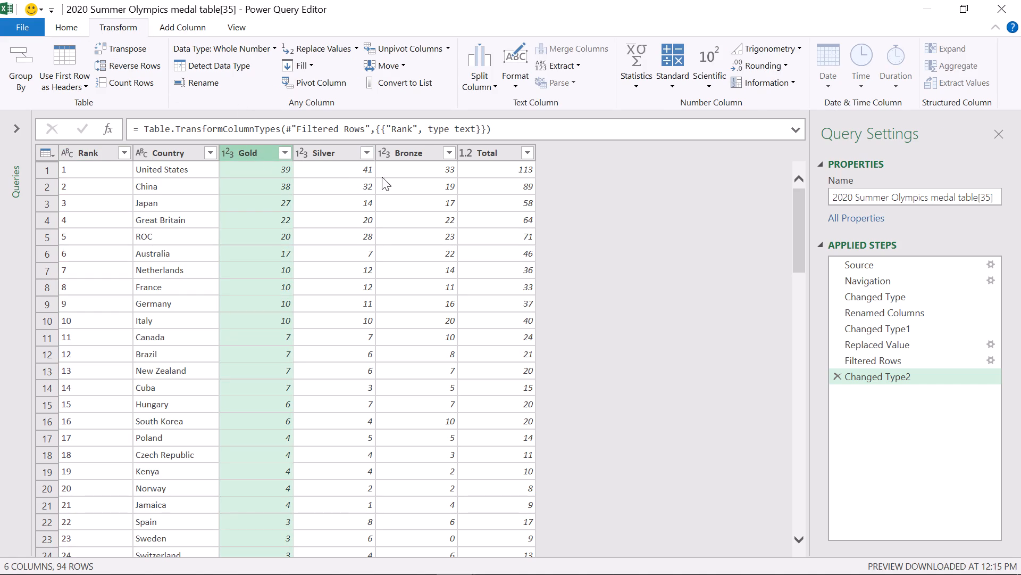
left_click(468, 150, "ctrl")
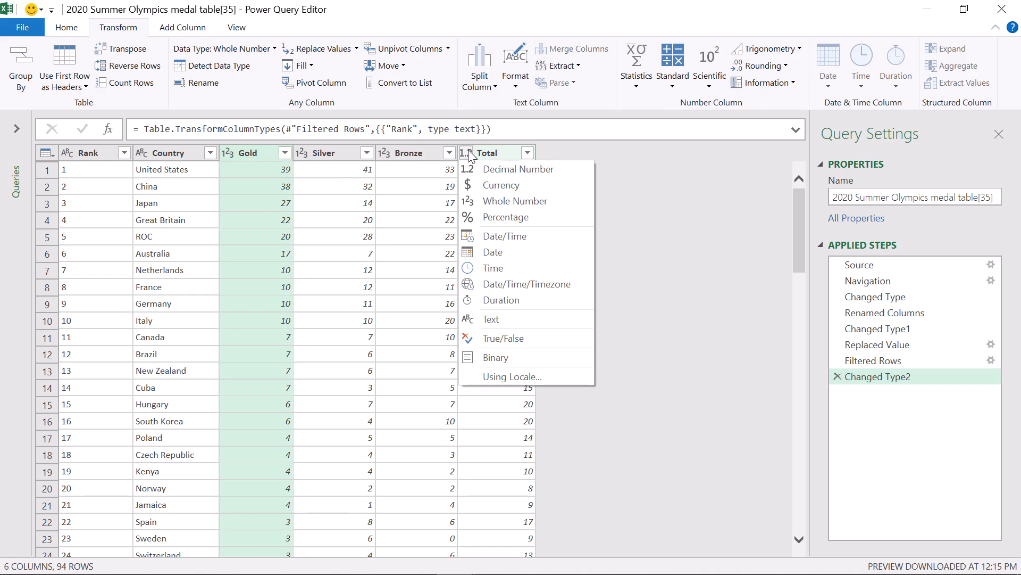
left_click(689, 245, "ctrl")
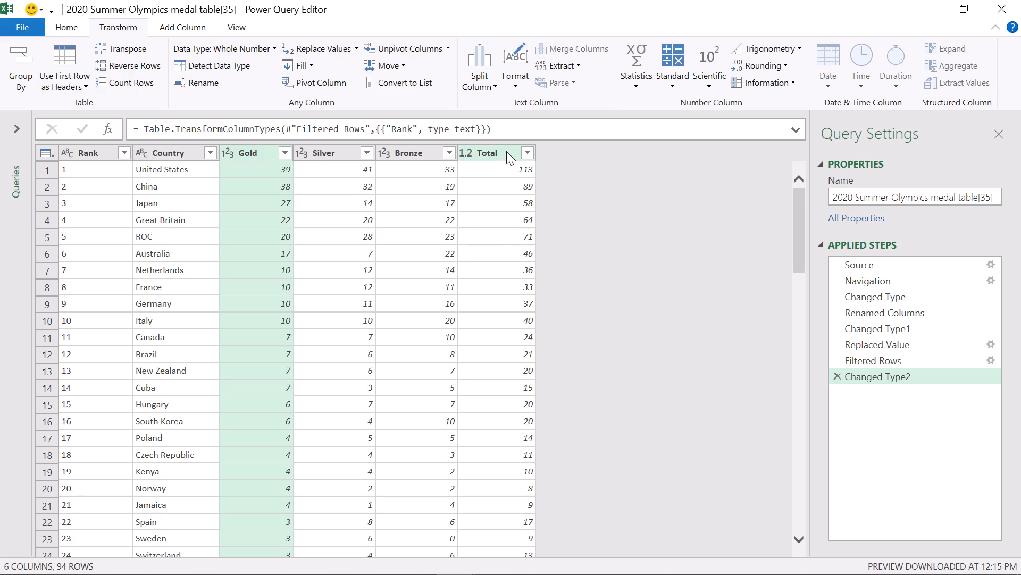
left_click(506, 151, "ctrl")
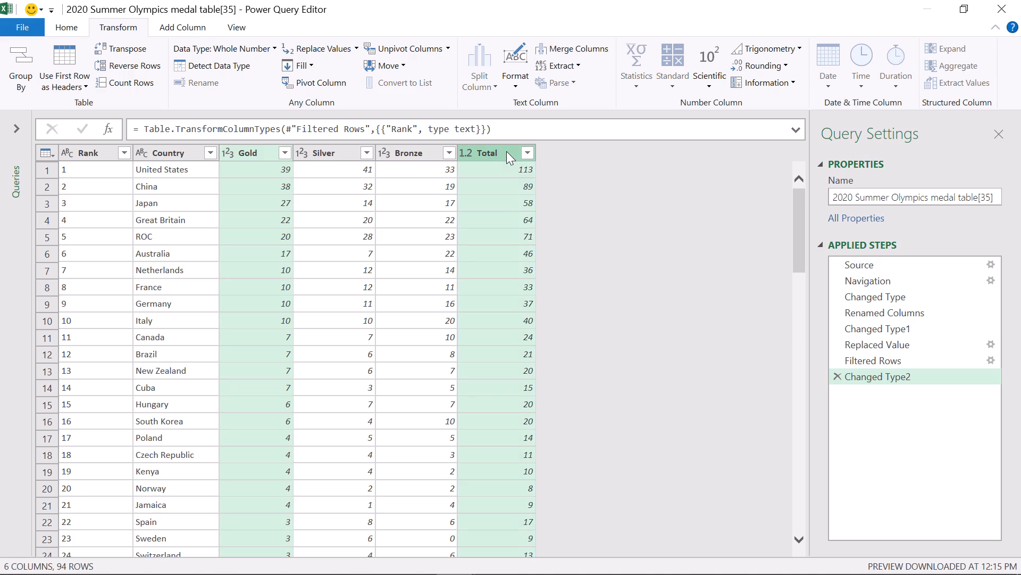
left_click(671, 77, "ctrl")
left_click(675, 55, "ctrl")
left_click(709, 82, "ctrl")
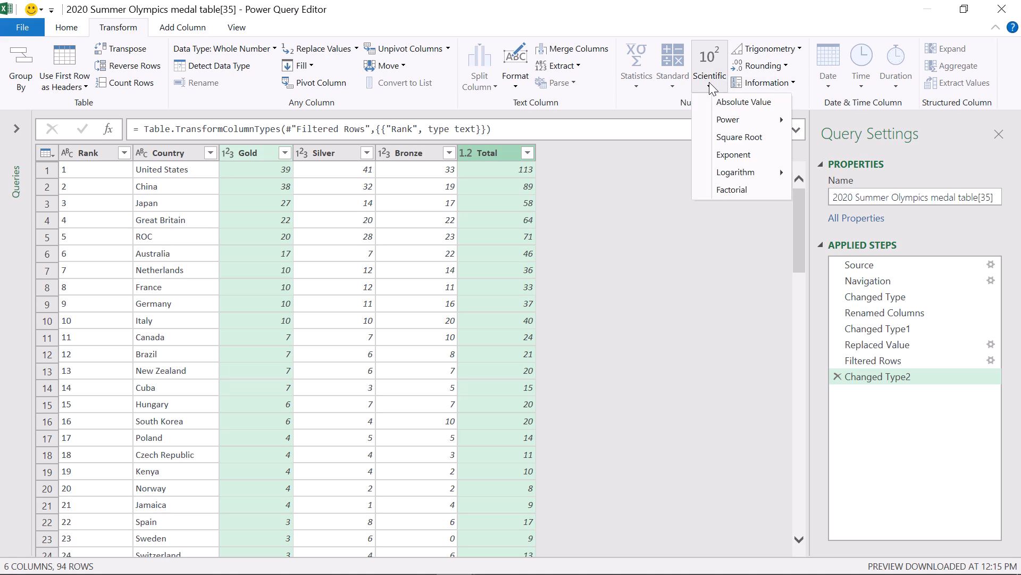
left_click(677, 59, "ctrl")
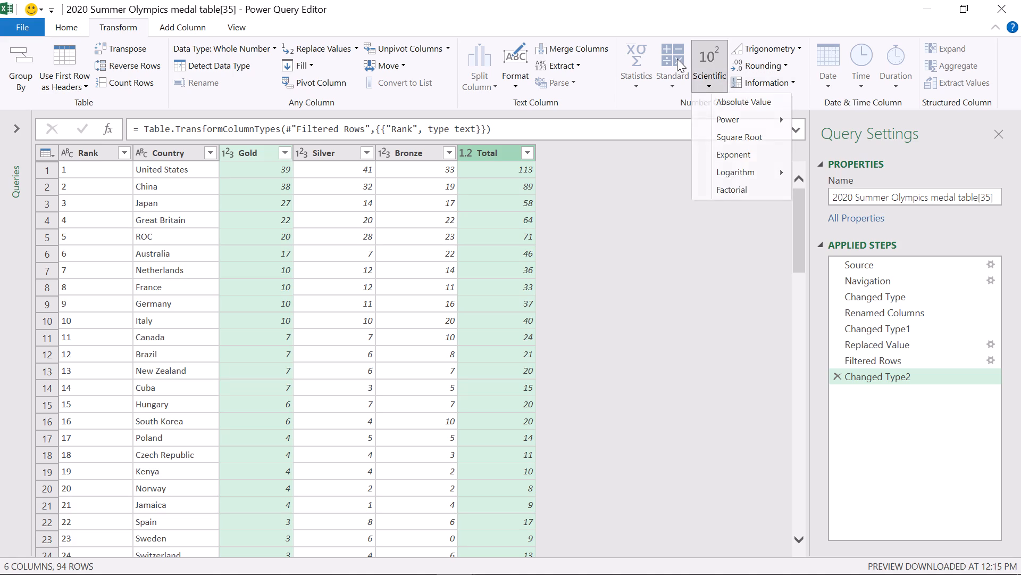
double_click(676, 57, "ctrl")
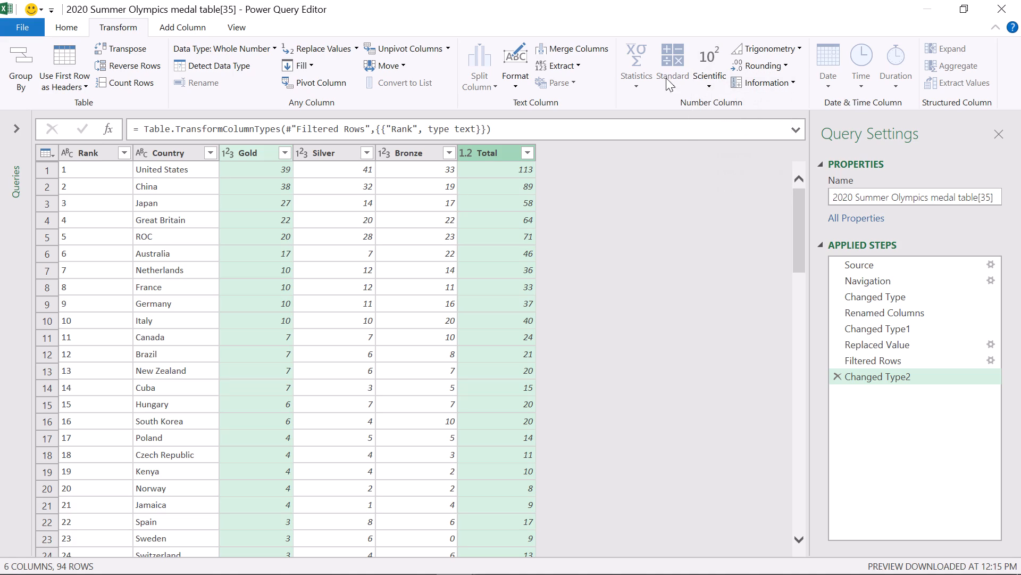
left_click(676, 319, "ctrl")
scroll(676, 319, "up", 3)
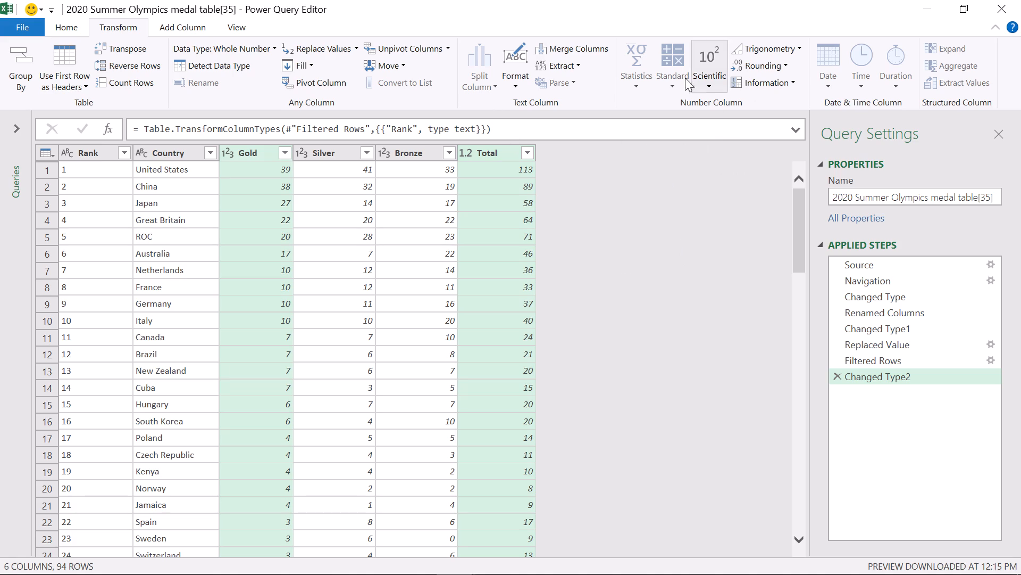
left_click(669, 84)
Check the other groups of commands for a way to use the Standard number operations on the selected Gold and Total columns.
left_click(243, 27)
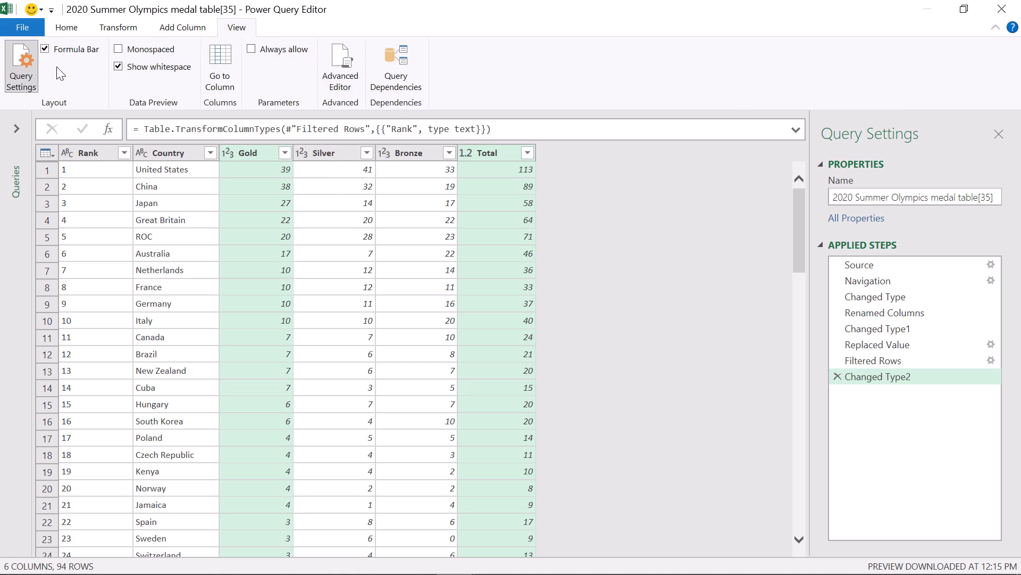
left_click(648, 273)
left_click(602, 170)
left_click(123, 28)
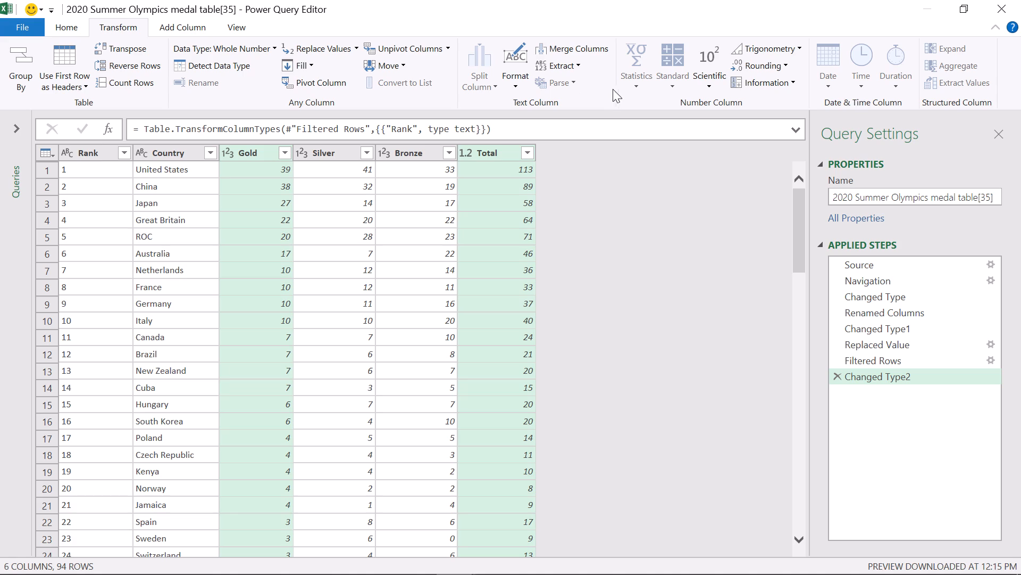
left_click(666, 85, "ctrl")
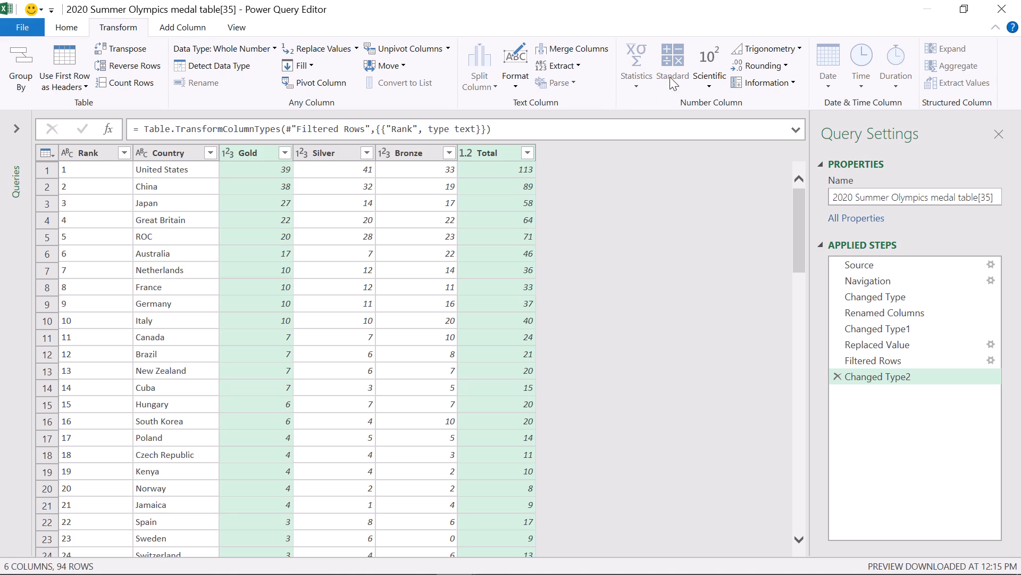
left_click(669, 77)
left_click(672, 60)
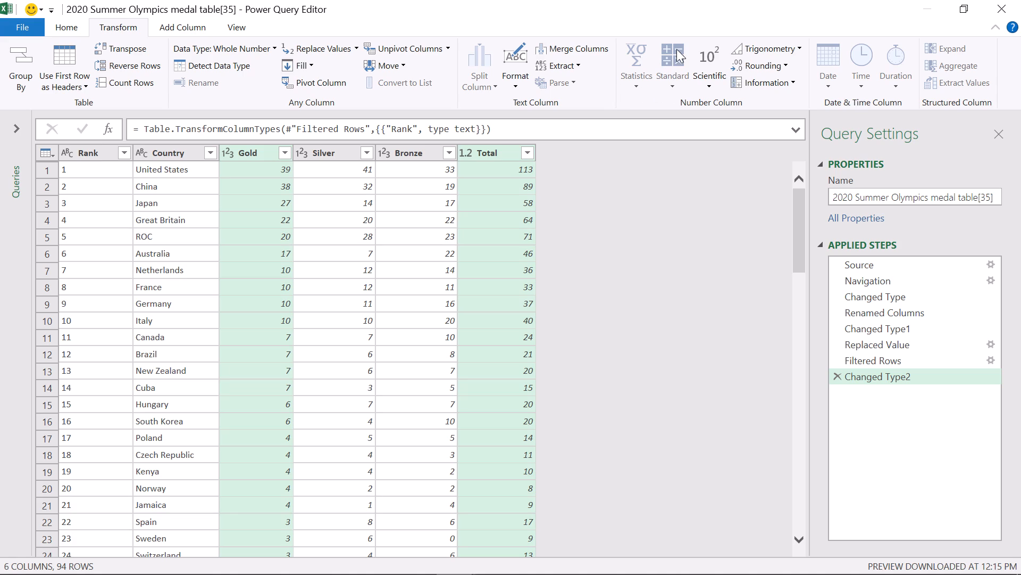
left_click(676, 49)
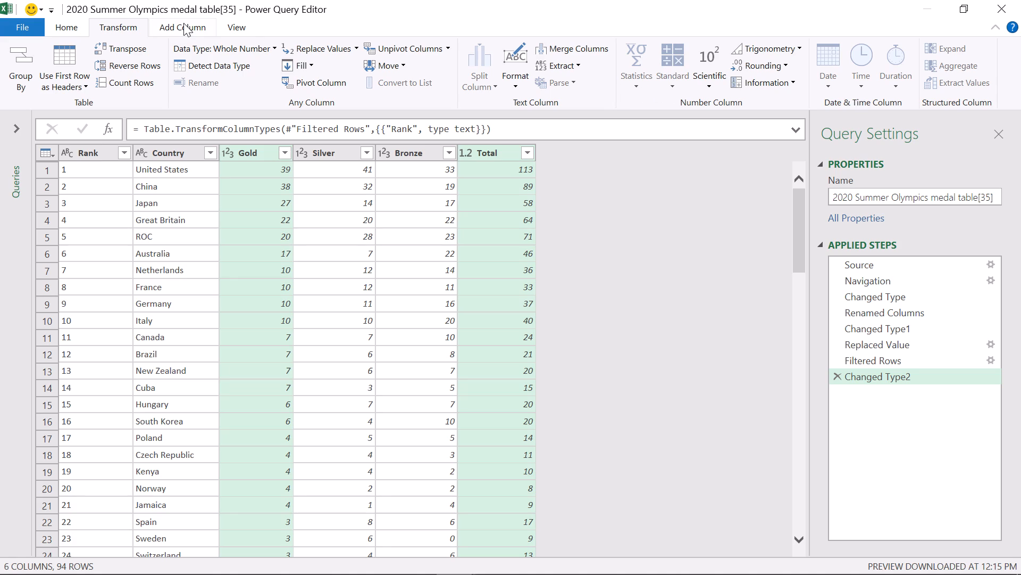
left_click(183, 23)
left_click(69, 25)
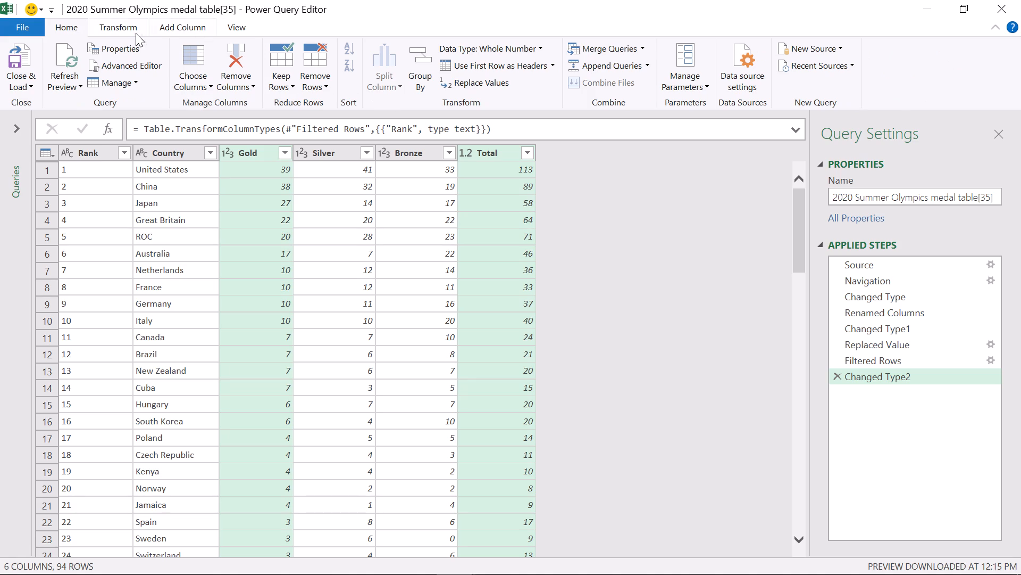
left_click(120, 31)
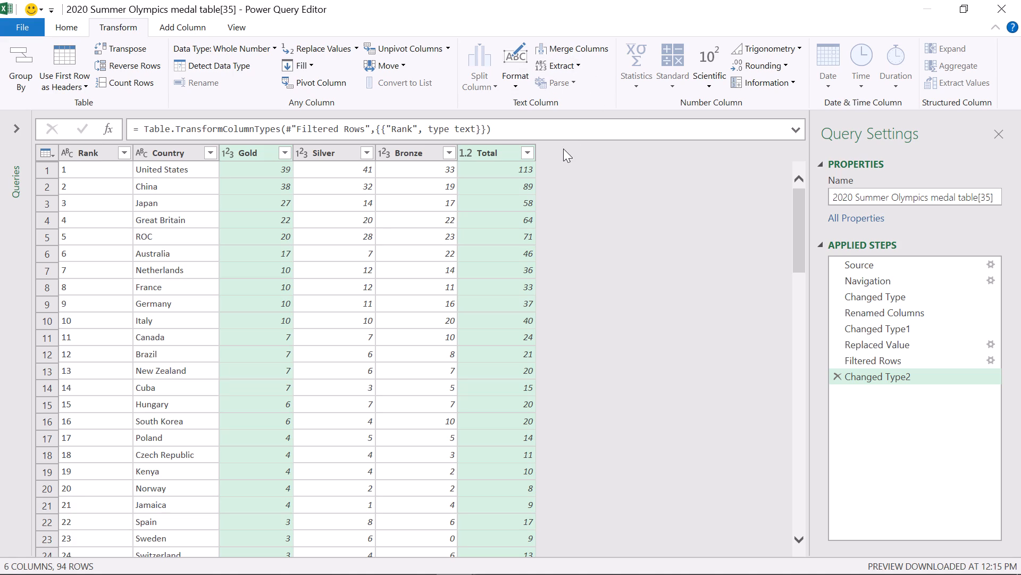
left_click(674, 77, "ctrl")
left_click_drag(674, 77, 674, 56, "ctrl")
triple_click(674, 56, "ctrl")
left_click_drag(676, 61, 633, 201, "ctrl")
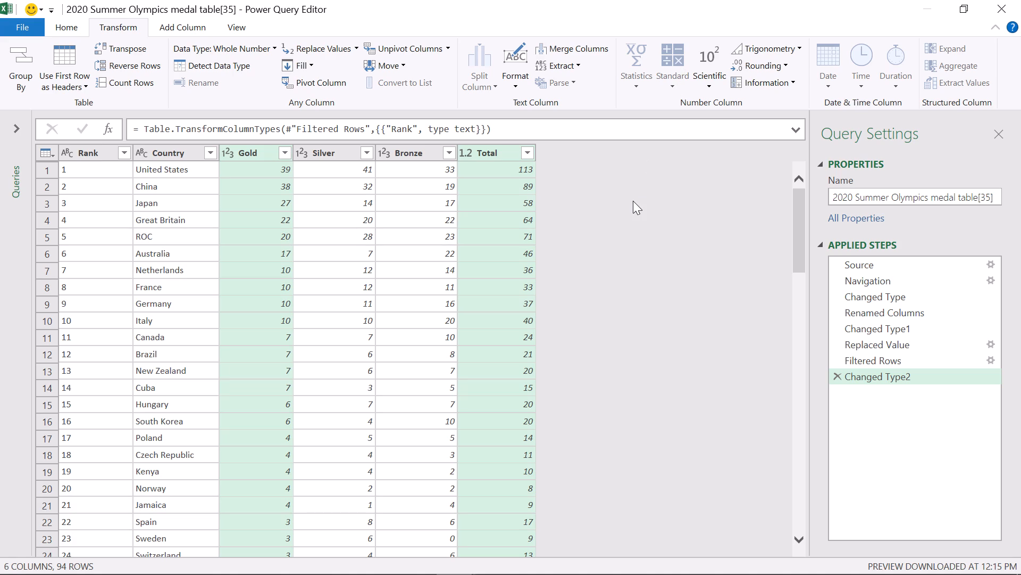
left_click(633, 201)
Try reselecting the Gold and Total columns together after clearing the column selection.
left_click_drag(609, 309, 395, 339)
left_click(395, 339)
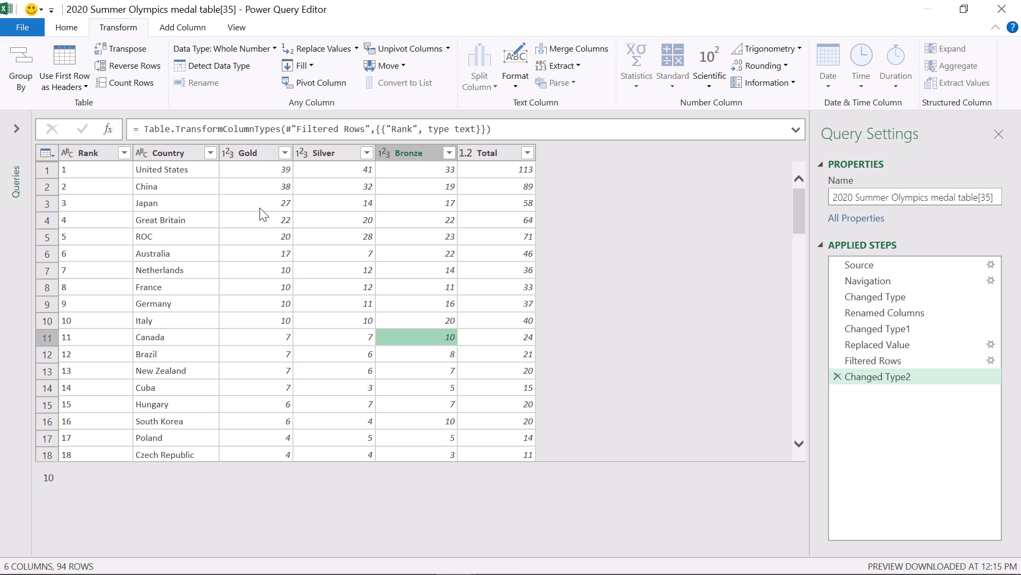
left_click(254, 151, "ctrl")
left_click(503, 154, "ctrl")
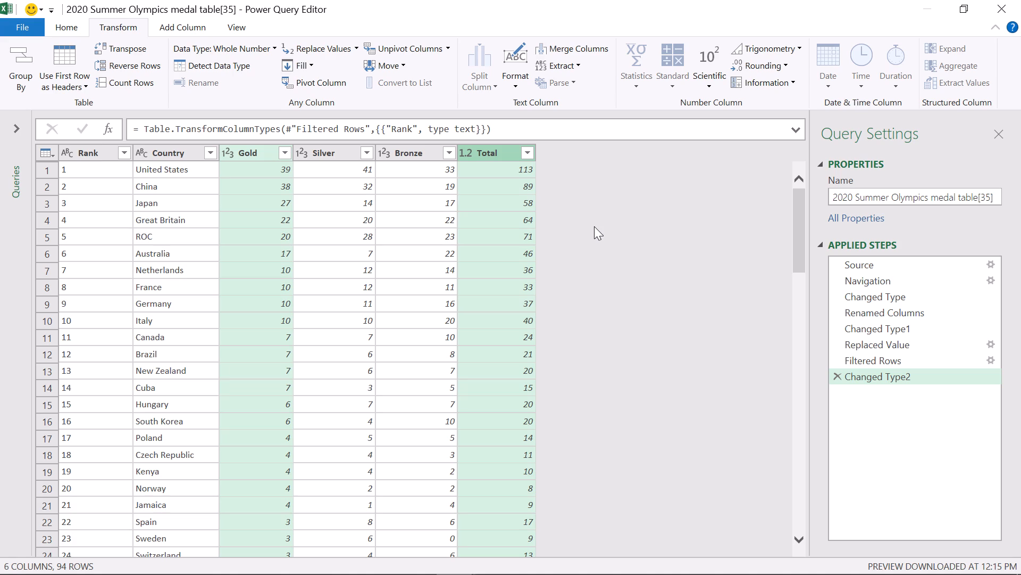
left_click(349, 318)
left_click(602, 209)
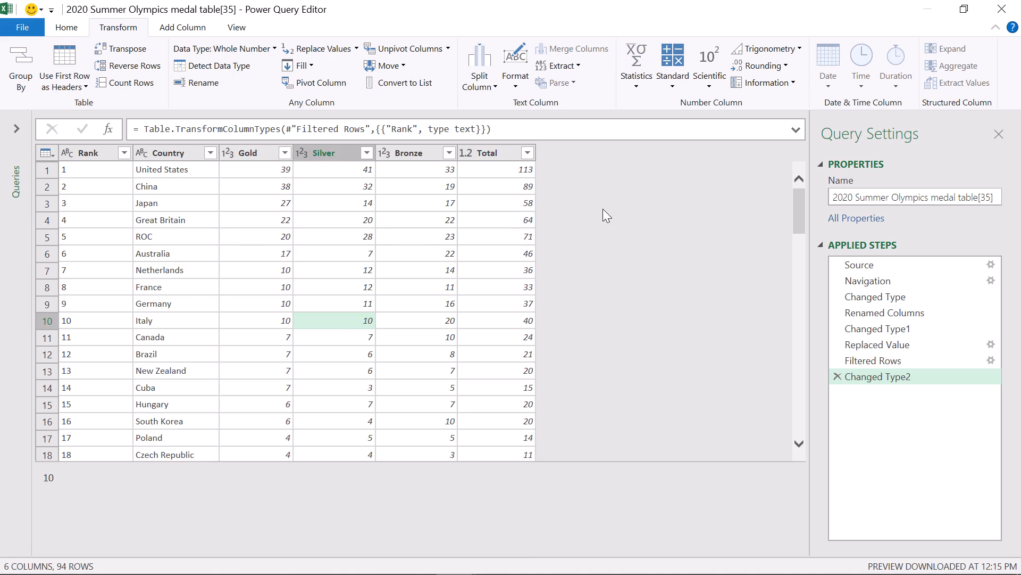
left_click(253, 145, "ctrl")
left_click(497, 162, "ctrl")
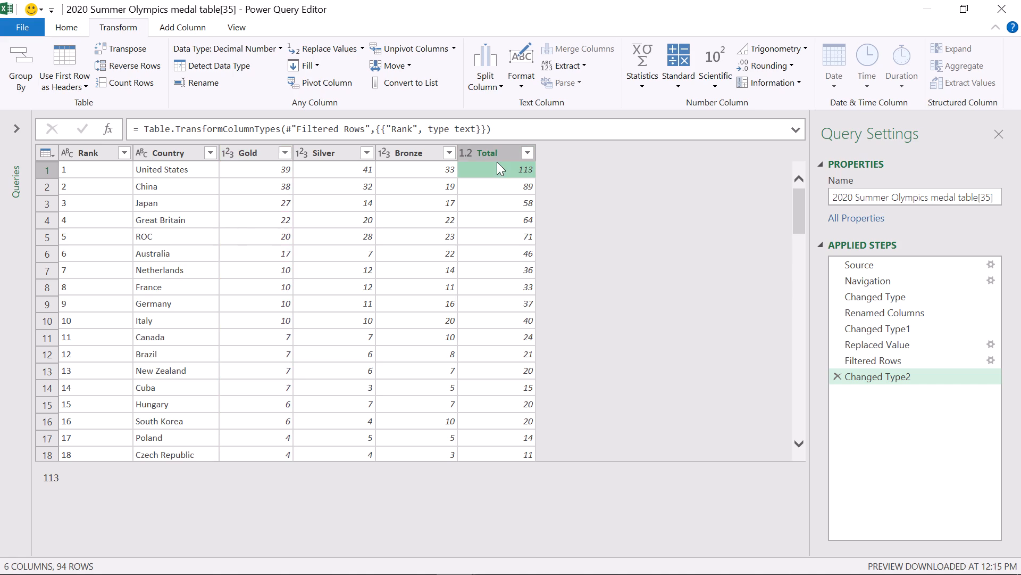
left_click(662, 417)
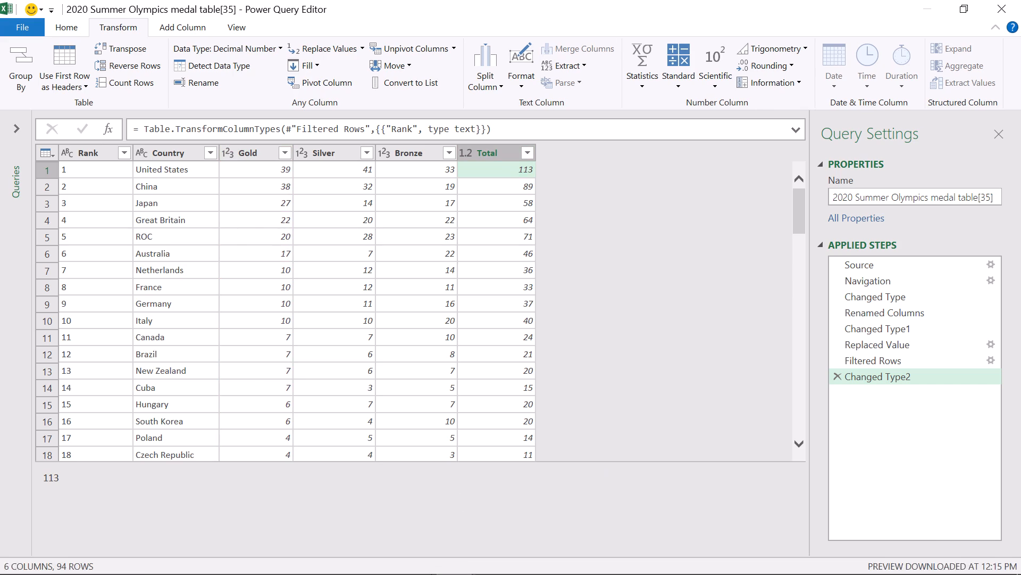
Switch to the Chrome window with the download history.
left_click(370, 562)
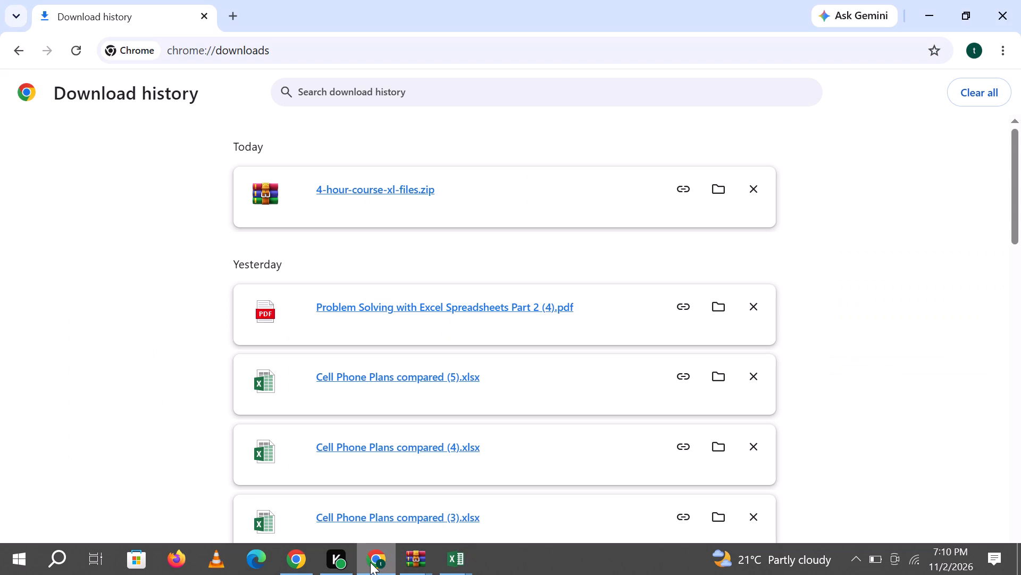
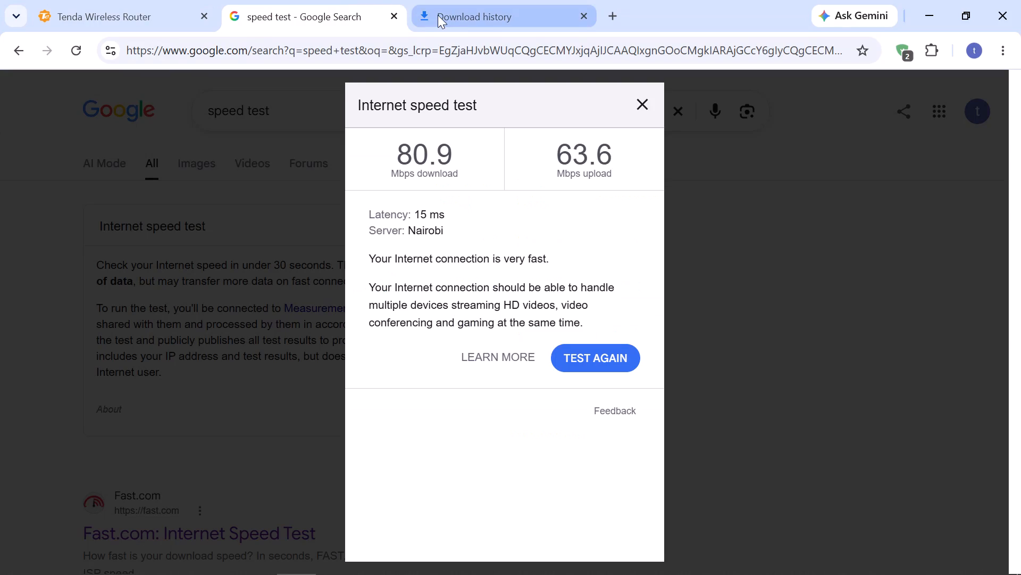
Check the download history in both Chrome windows and bring up the one with 4-hour-course-xl-files.zip.
left_click(438, 15)
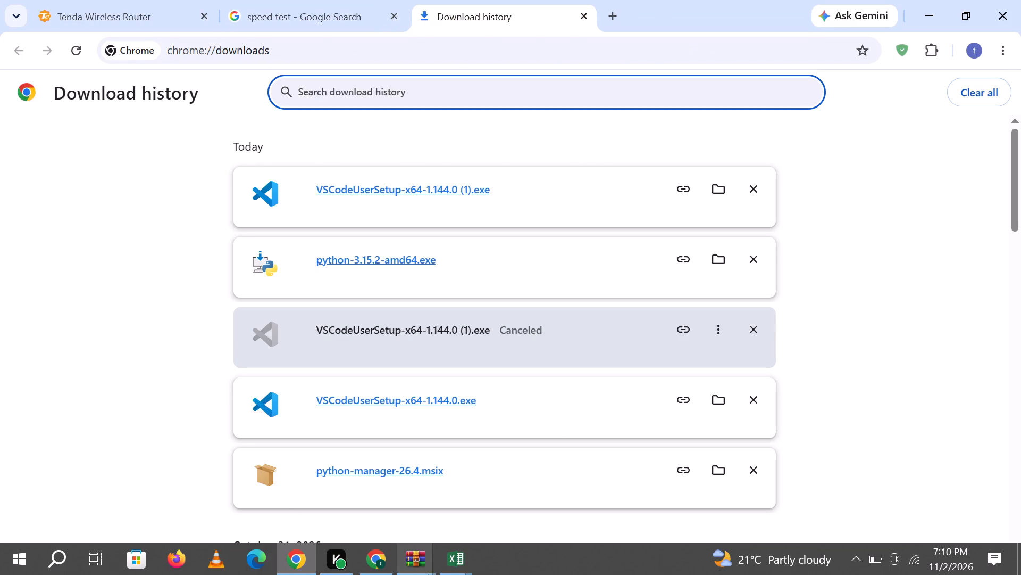
left_click(453, 558)
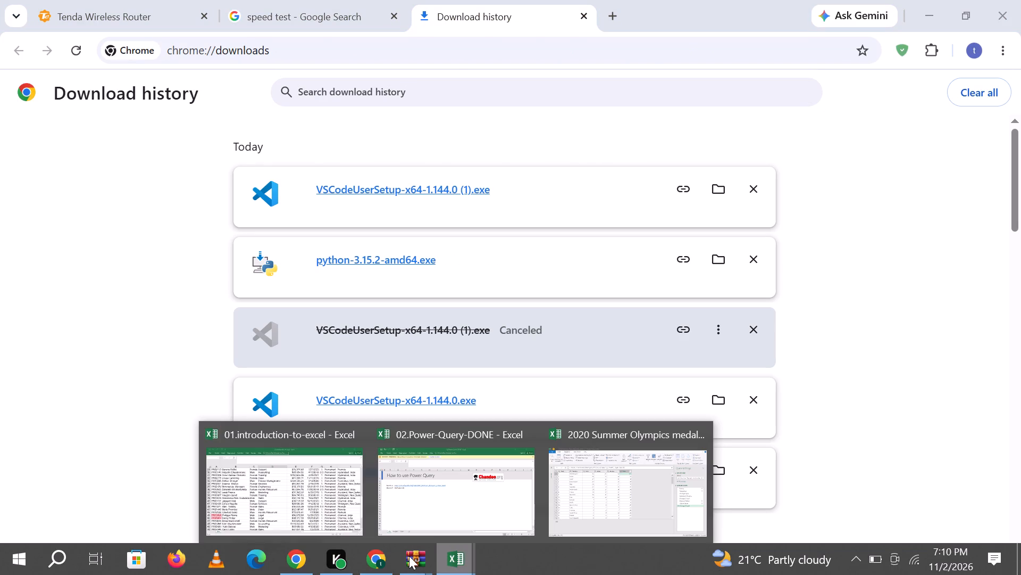
left_click(407, 556)
left_click(374, 561)
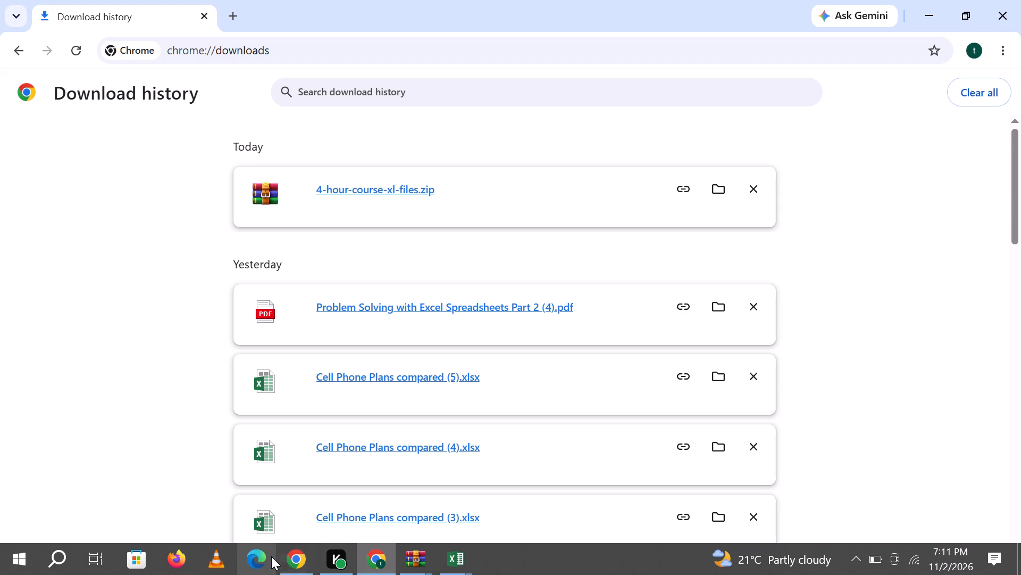
left_click(292, 563)
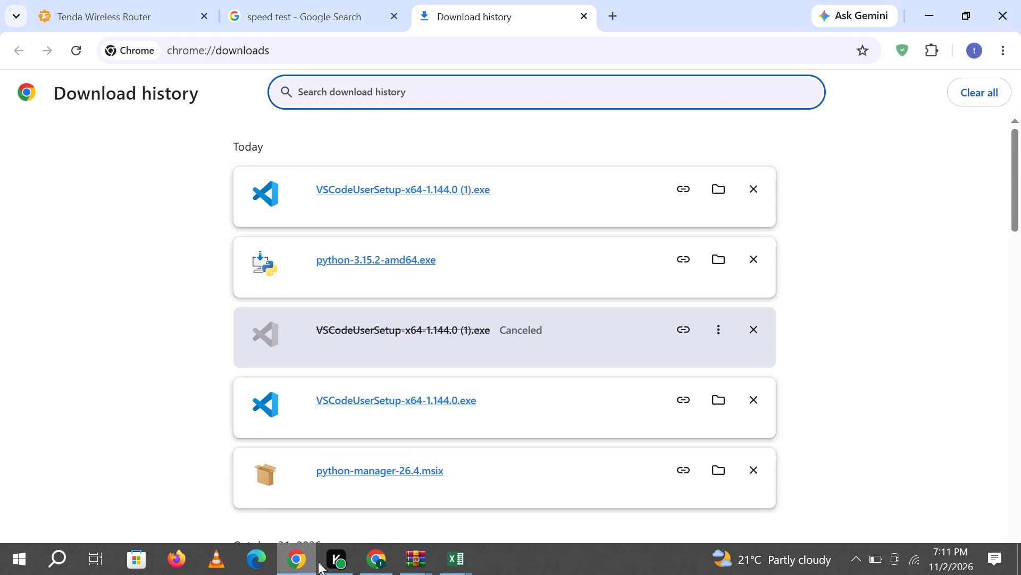
left_click(382, 569)
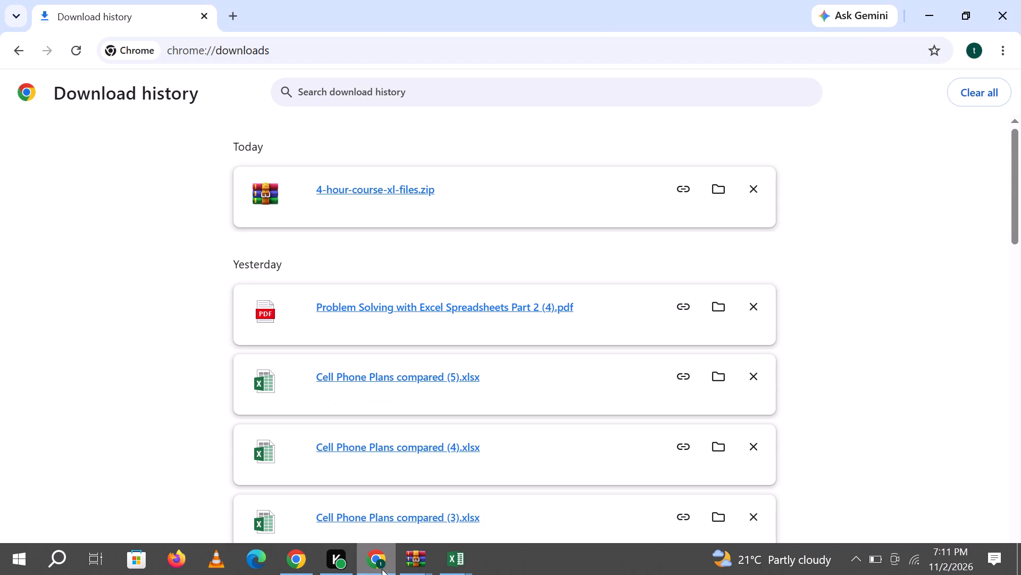
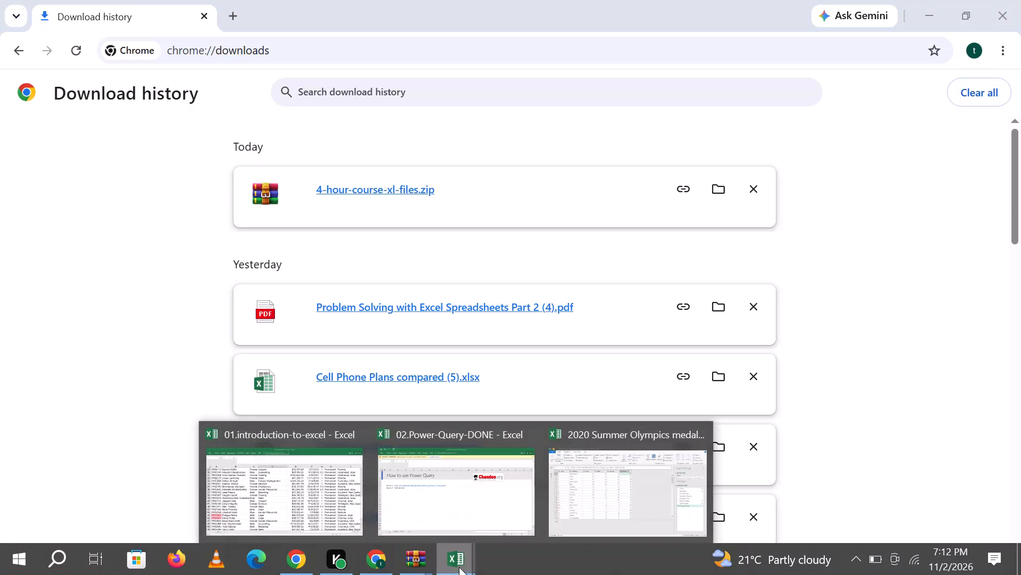
Switch to the Power Query Editor window holding the 2020 Summer Olympics medal table query.
left_click(575, 498)
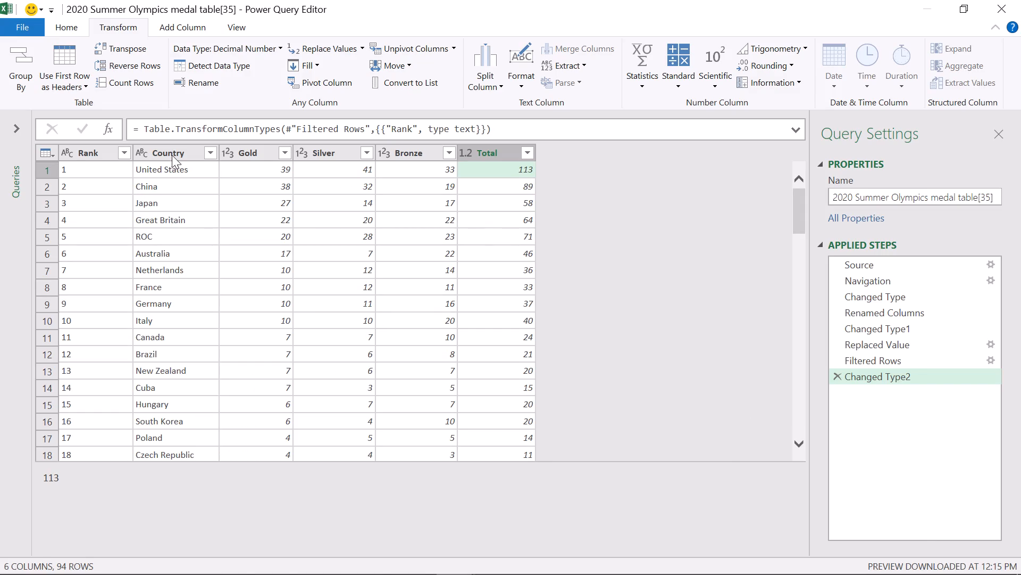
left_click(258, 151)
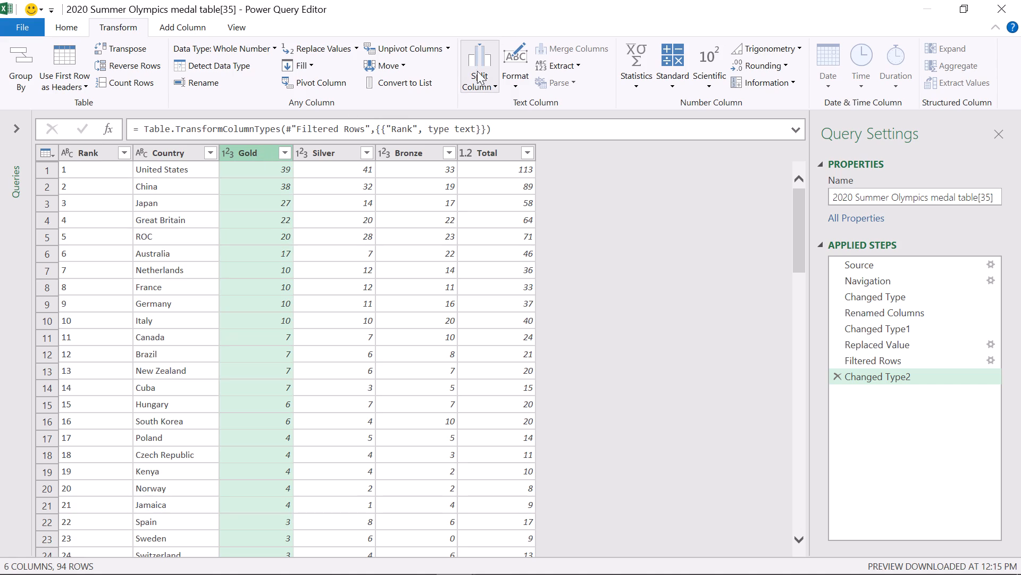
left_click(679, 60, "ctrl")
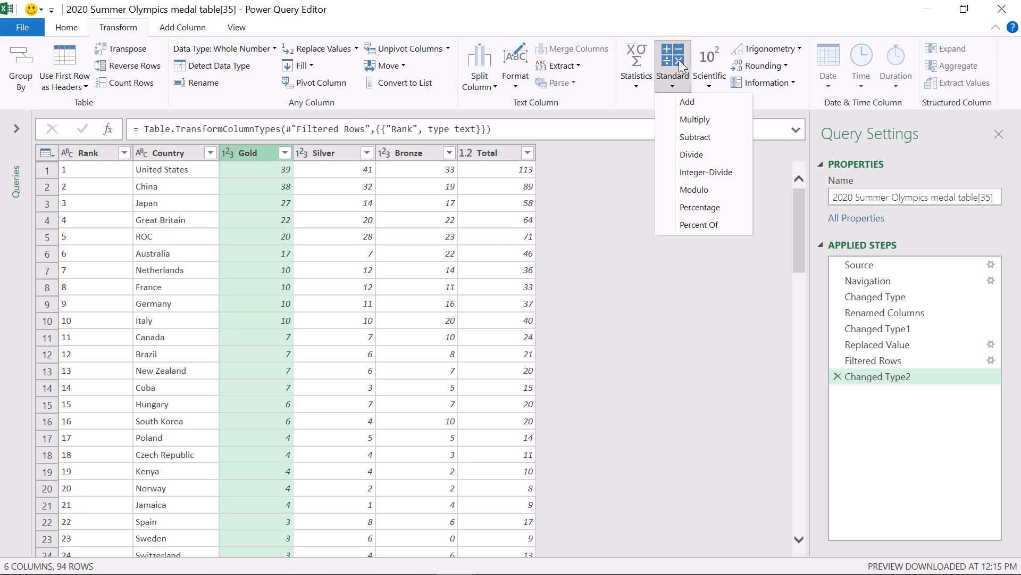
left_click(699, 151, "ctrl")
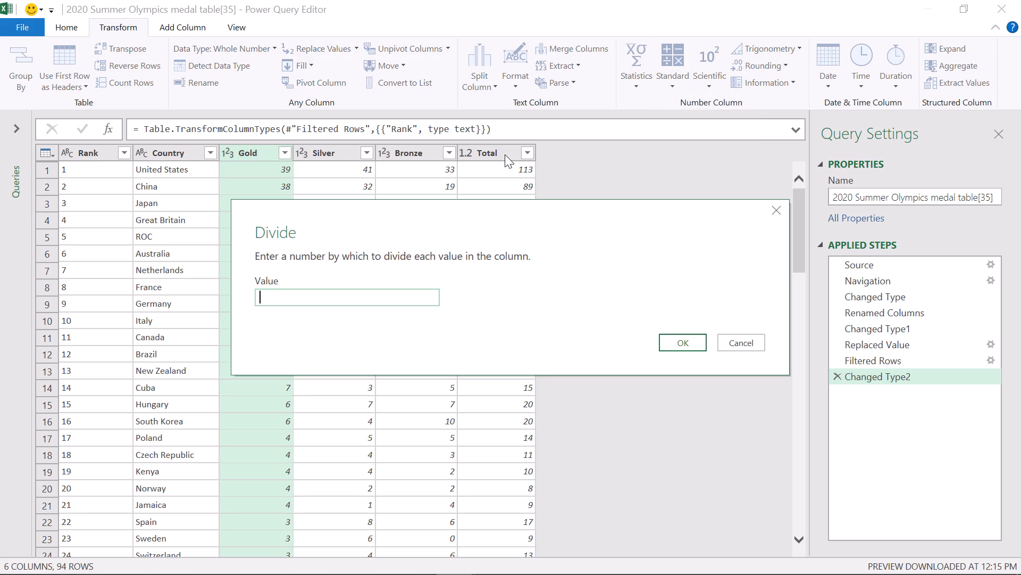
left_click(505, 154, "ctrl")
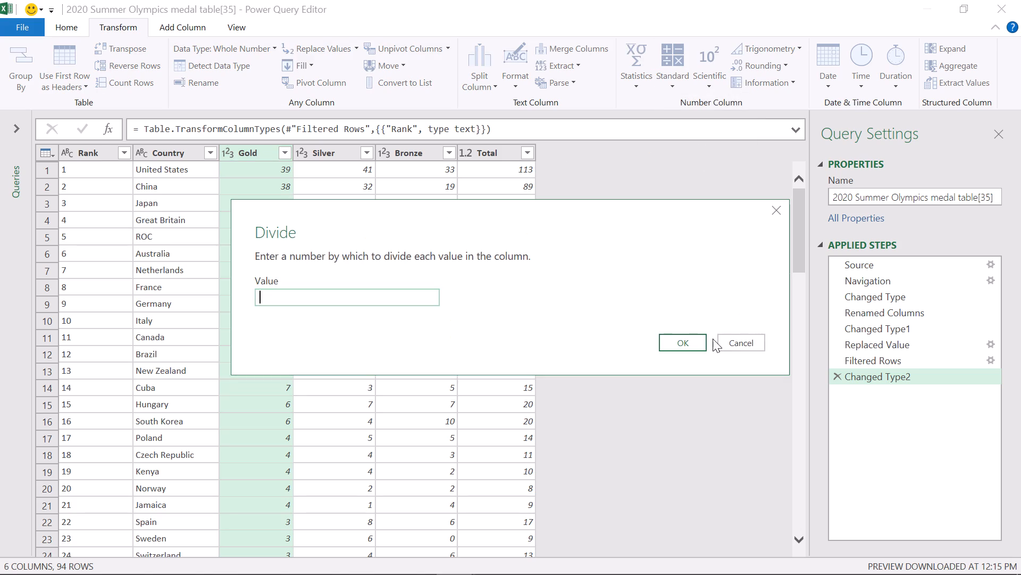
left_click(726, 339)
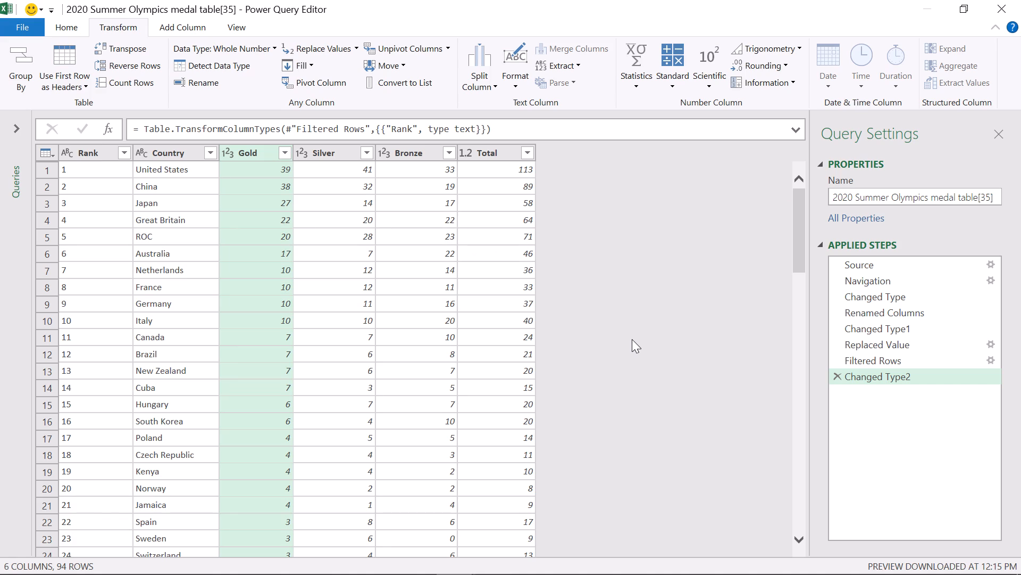
Examine the last rows of the medal table query for leftover entries below the country records.
scroll(632, 339, "down", 1)
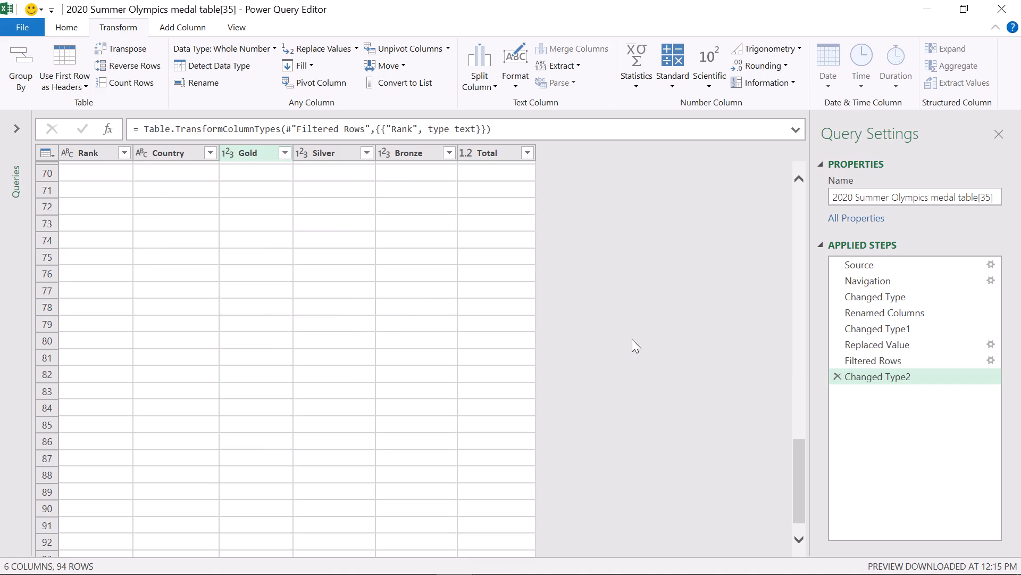
scroll(632, 339, "down", 1)
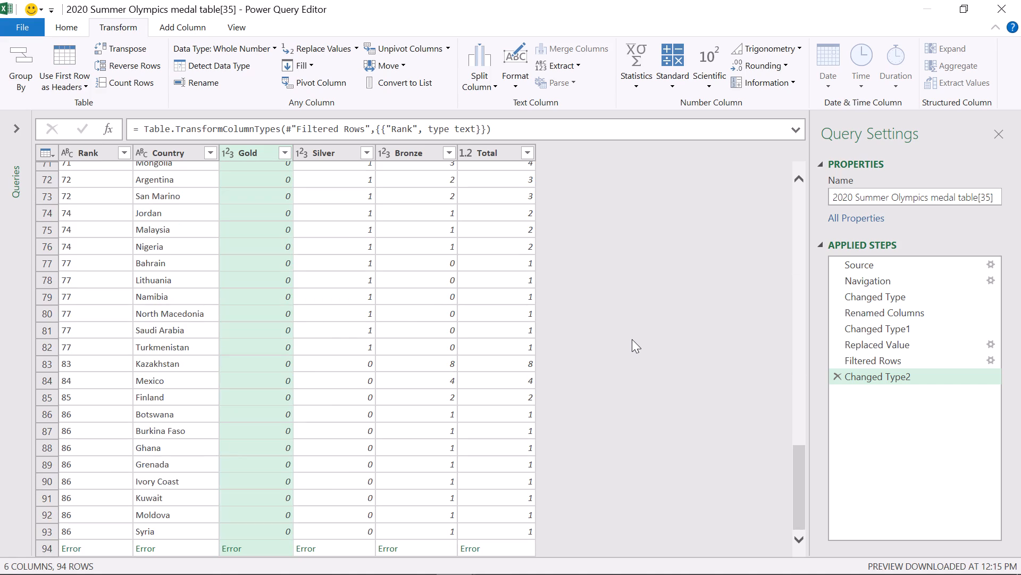
scroll(458, 351, "down", 6)
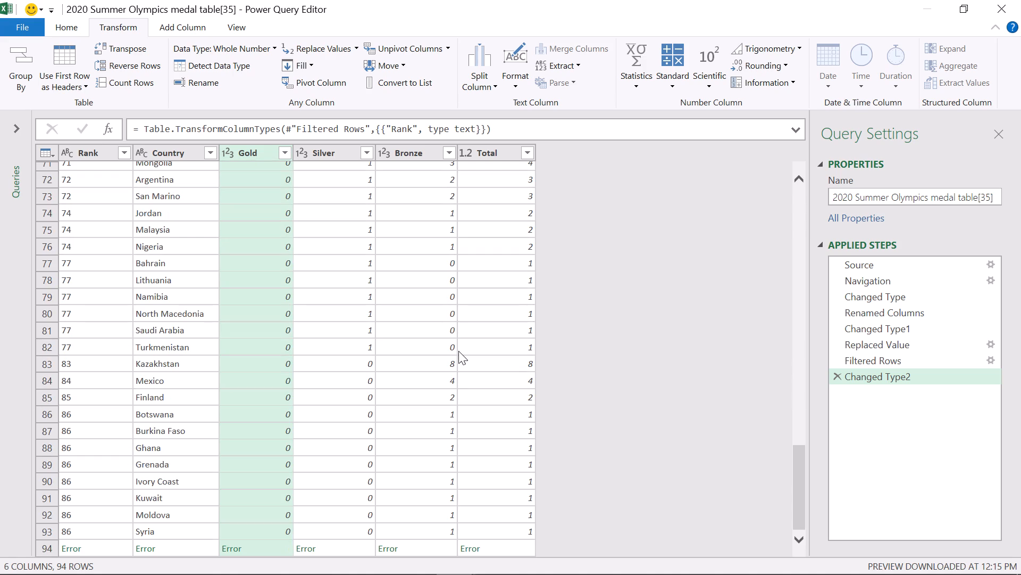
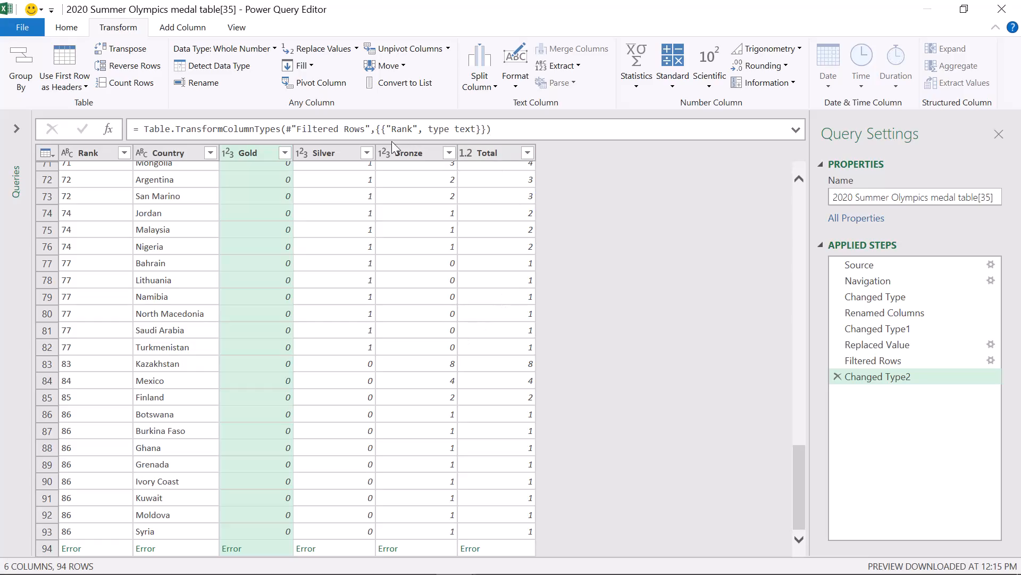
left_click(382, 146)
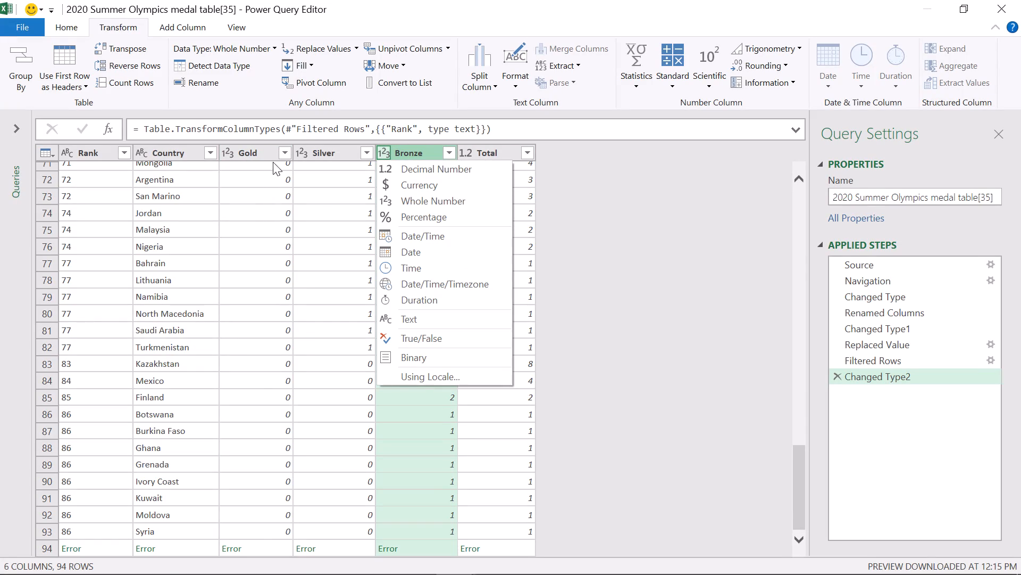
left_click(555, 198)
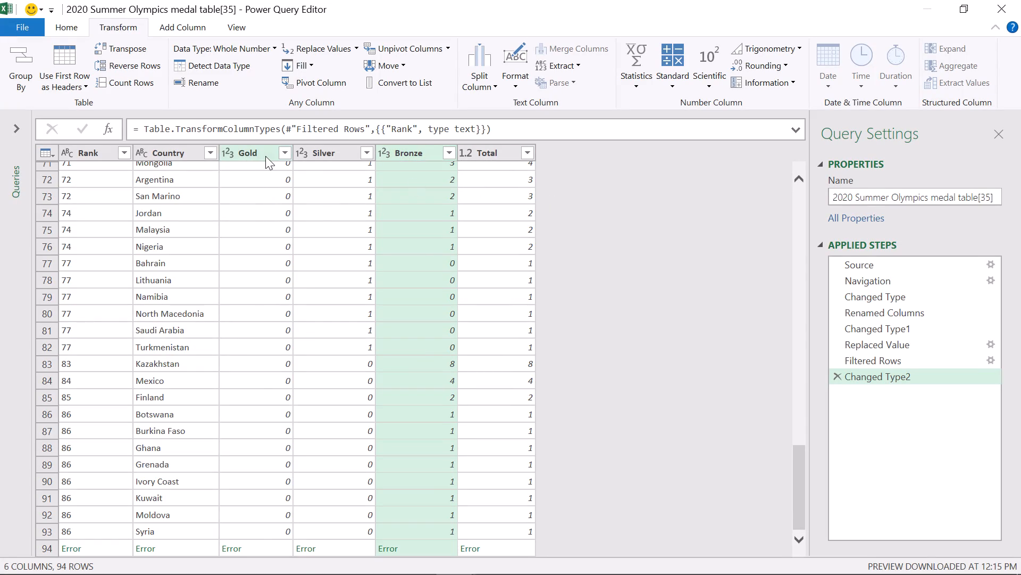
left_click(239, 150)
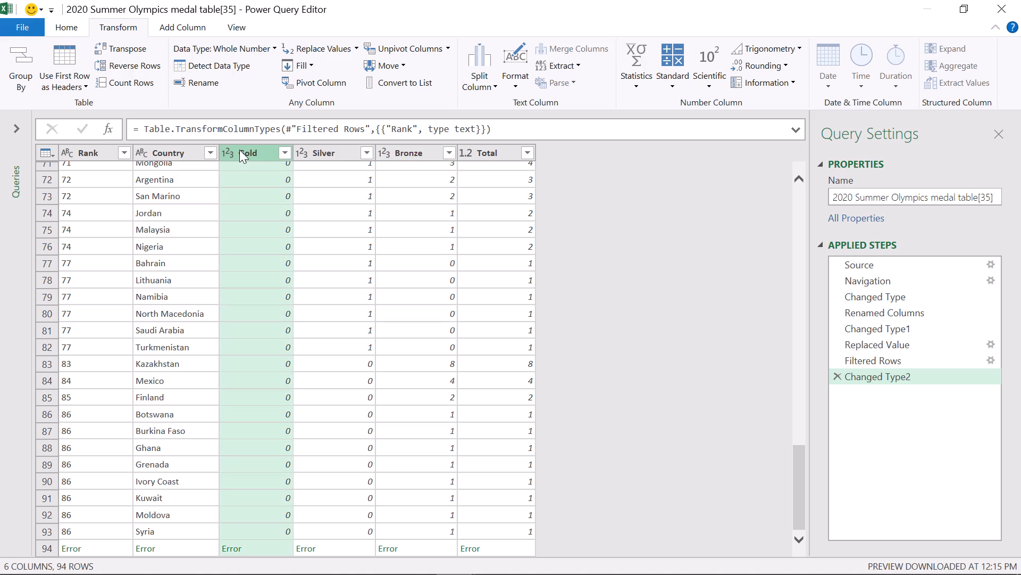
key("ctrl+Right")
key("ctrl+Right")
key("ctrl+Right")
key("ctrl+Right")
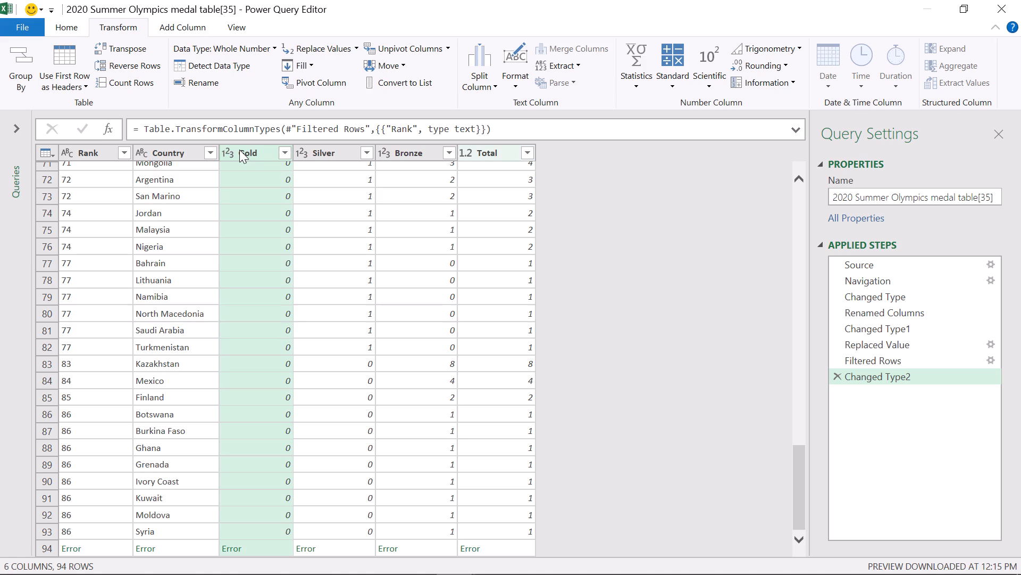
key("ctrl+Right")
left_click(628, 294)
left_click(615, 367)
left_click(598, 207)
Add a new column that divides the Gold column by the Total column using the standard Divide operation.
left_click(257, 155)
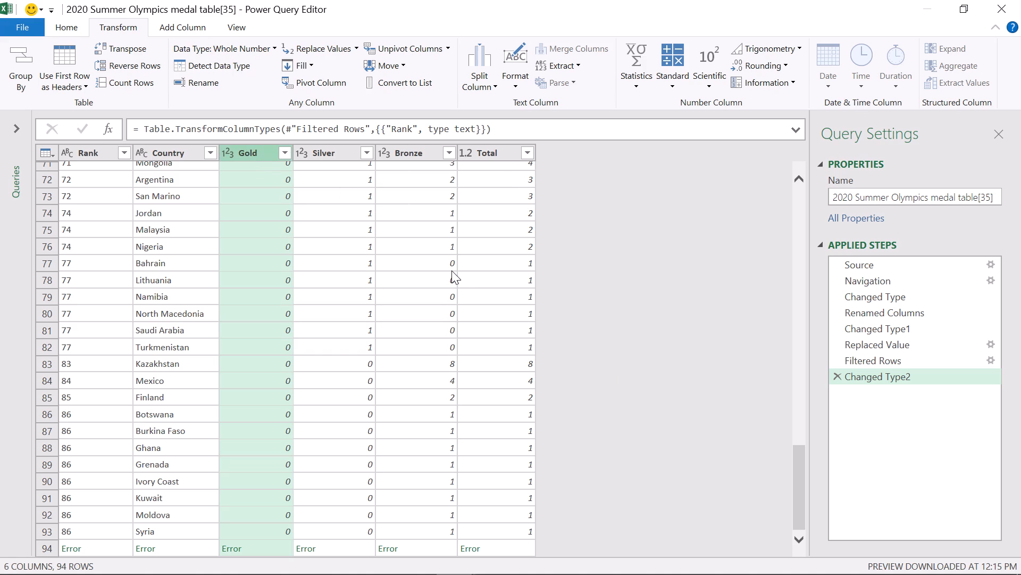
left_click(451, 270)
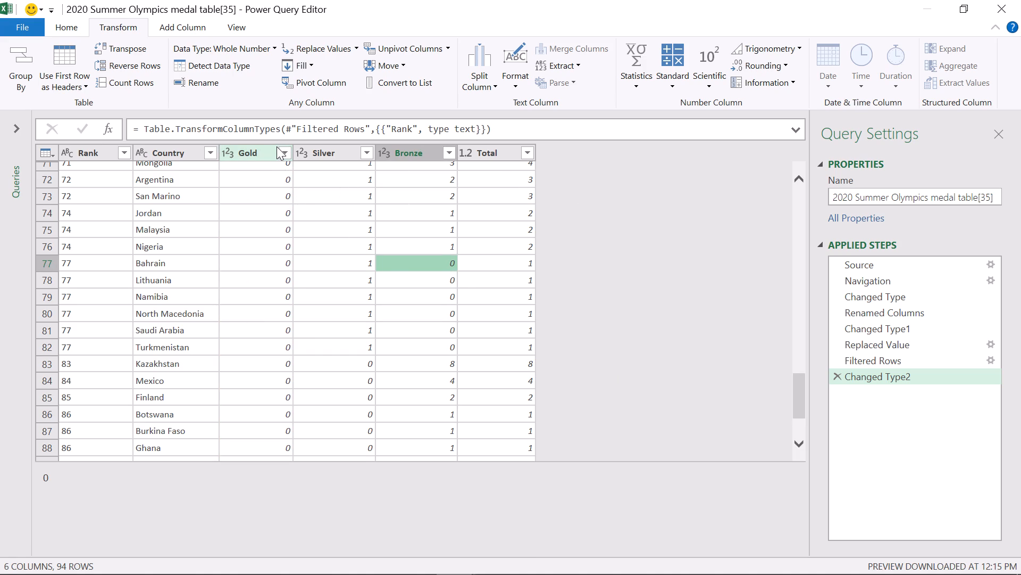
left_click(277, 146)
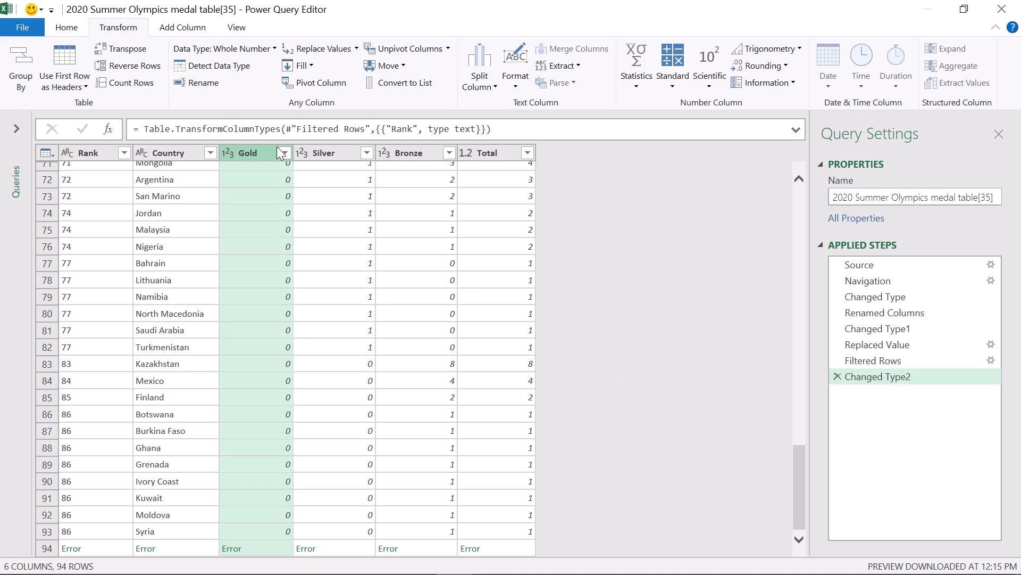
left_click(487, 154, "ctrl")
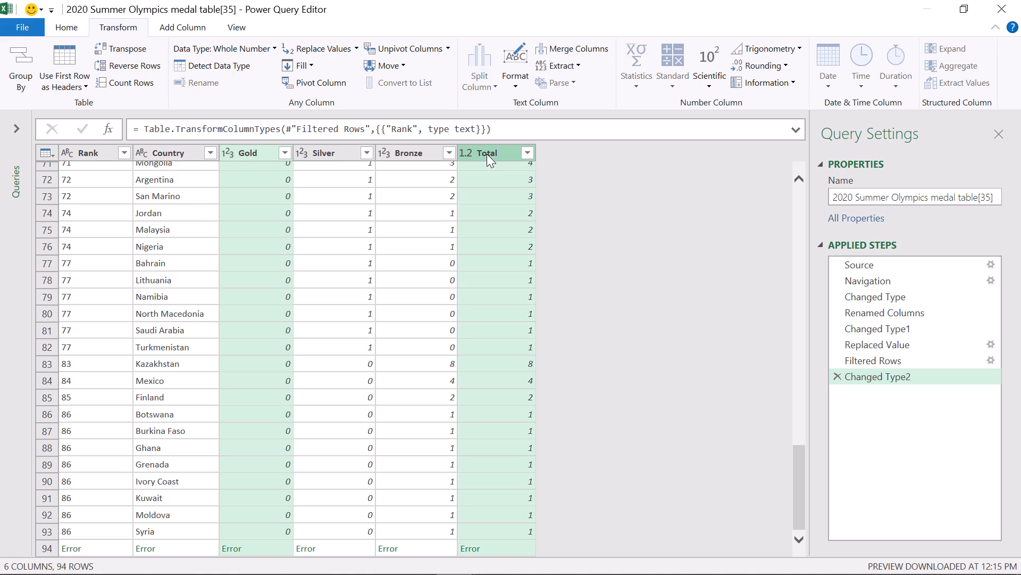
left_click(171, 29, "ctrl")
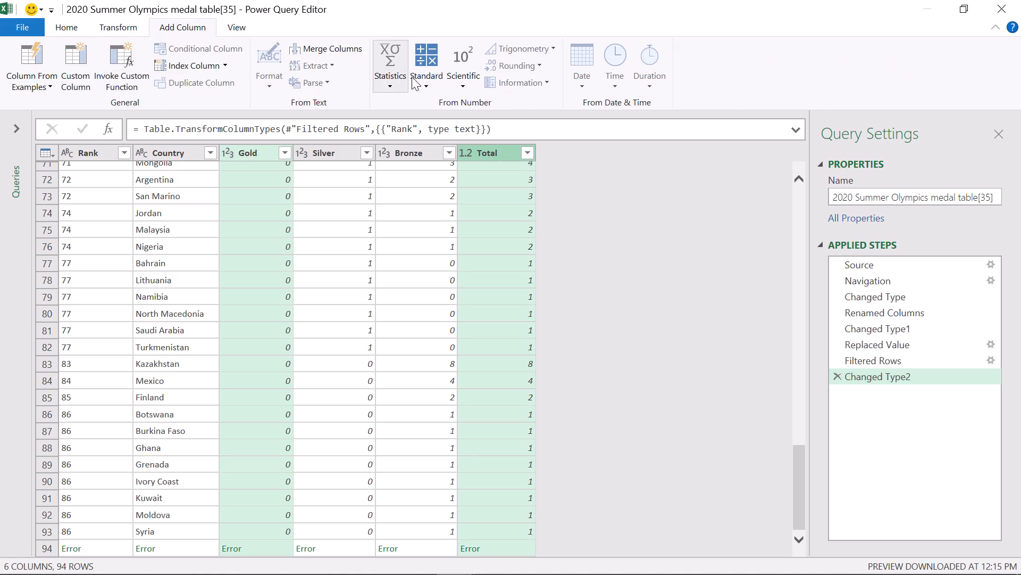
left_click(424, 78, "ctrl")
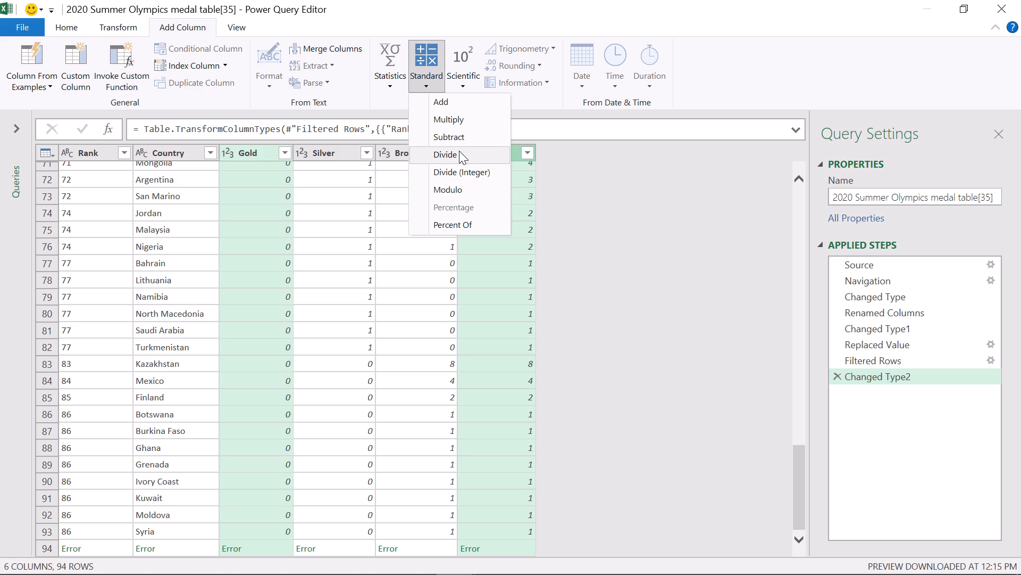
left_click(459, 151)
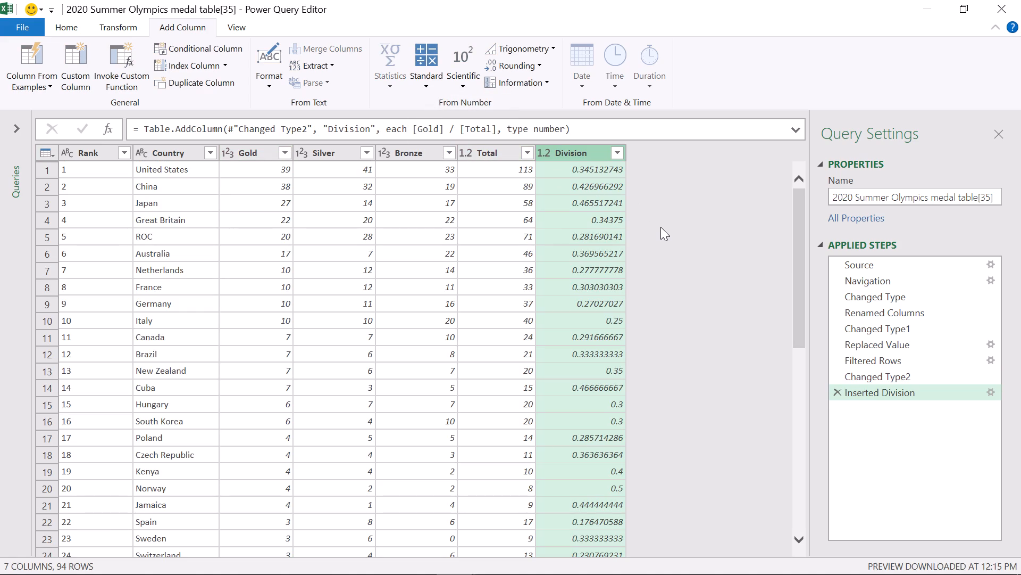
Change the data type of the Division column to Percentage.
left_click(592, 238)
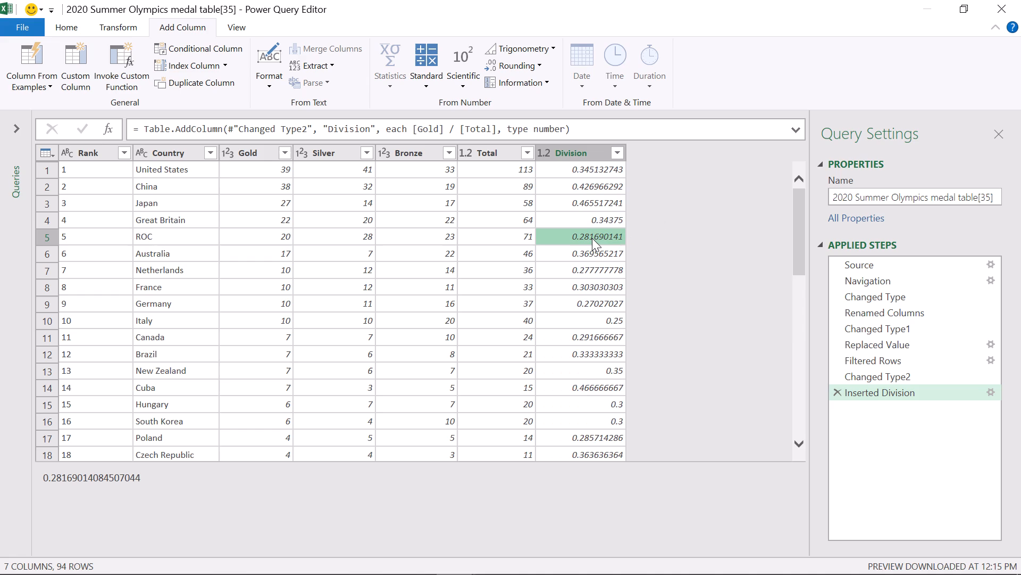
right_click(592, 238)
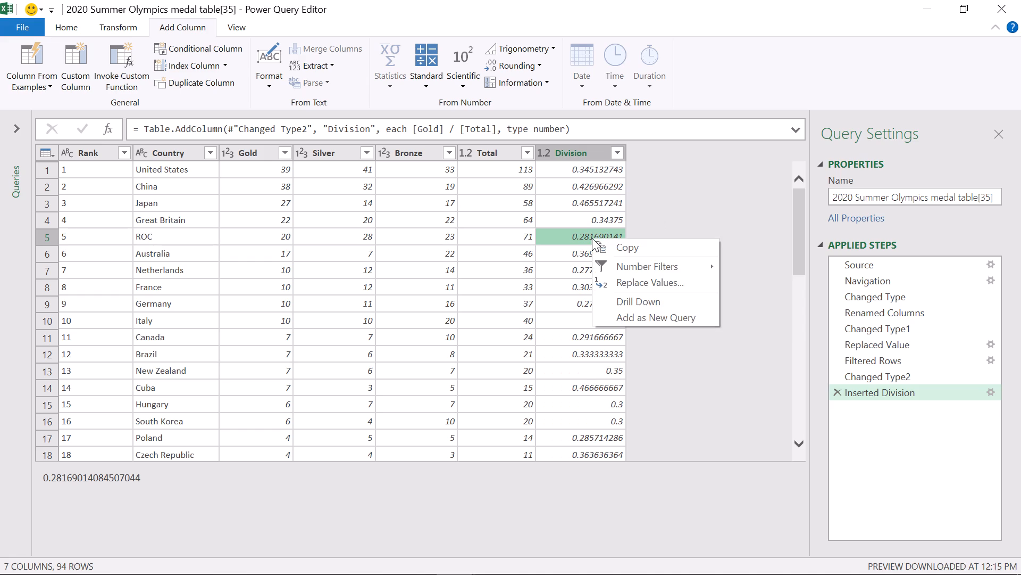
left_click(718, 161)
left_click(609, 147)
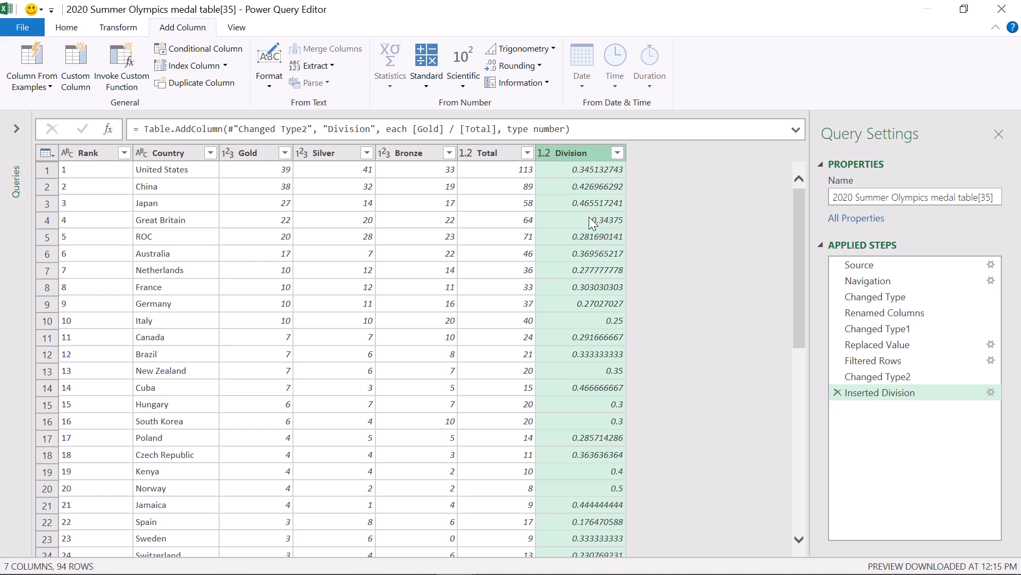
right_click(589, 217)
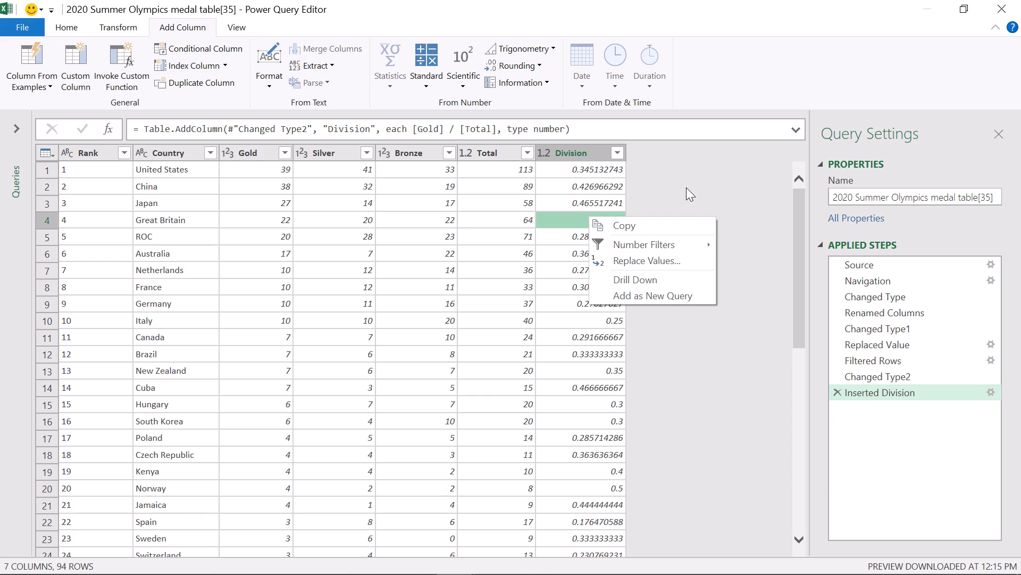
left_click(707, 171)
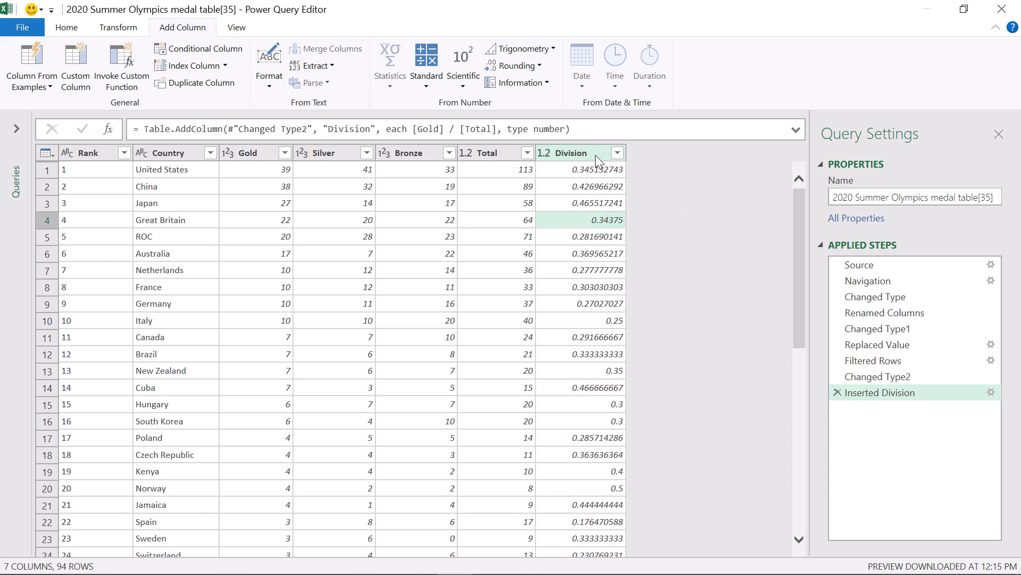
left_click(595, 155)
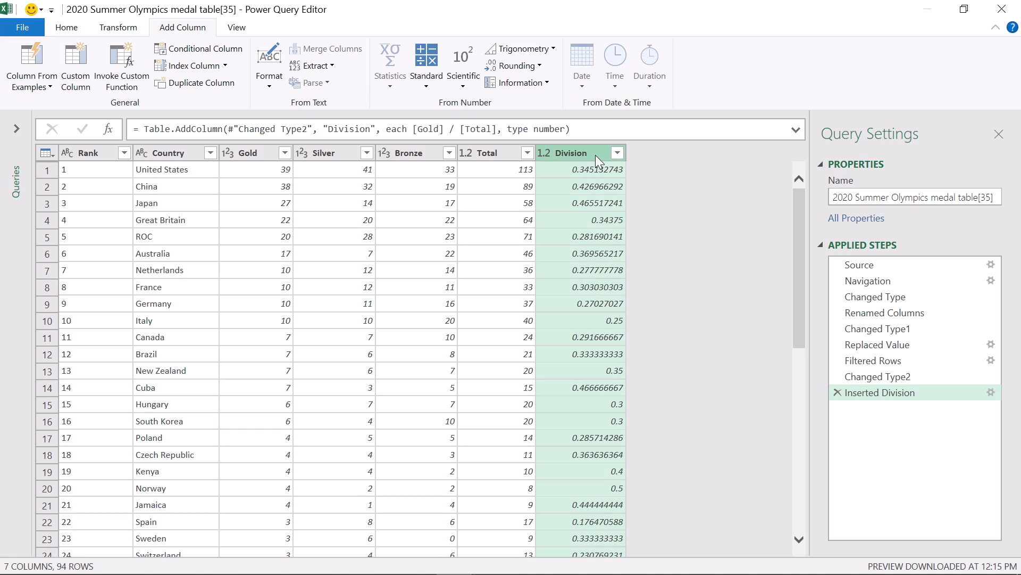
right_click(570, 146)
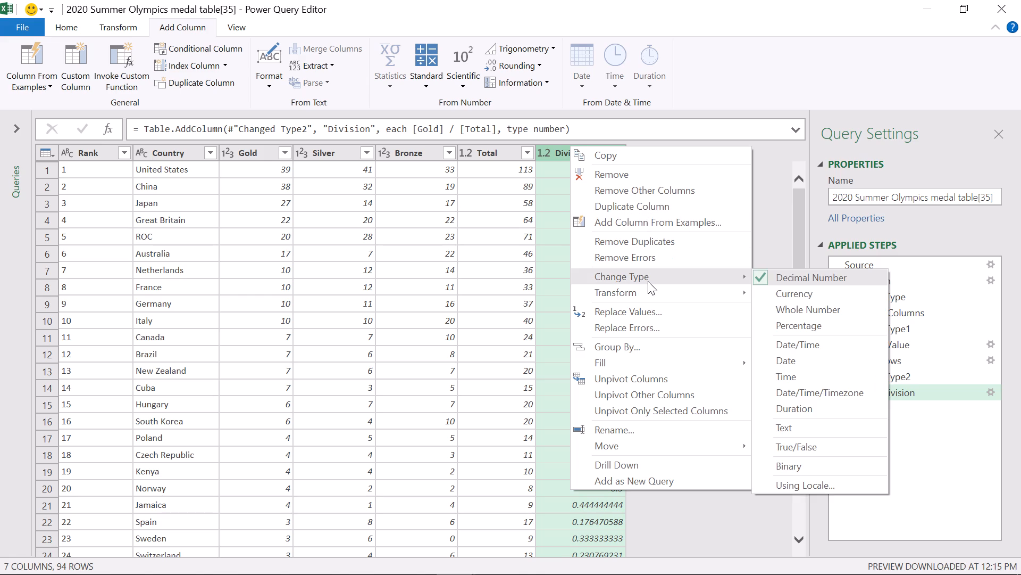
left_click(800, 325)
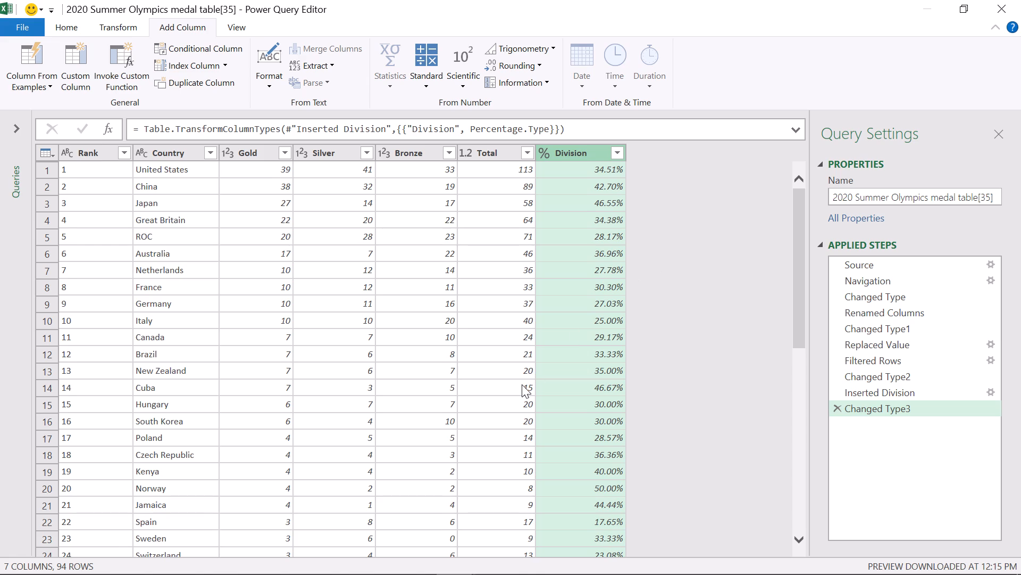
Examine the last rows of the table and the error details of row 94, comparing them with the first records.
scroll(522, 384, "down", 8)
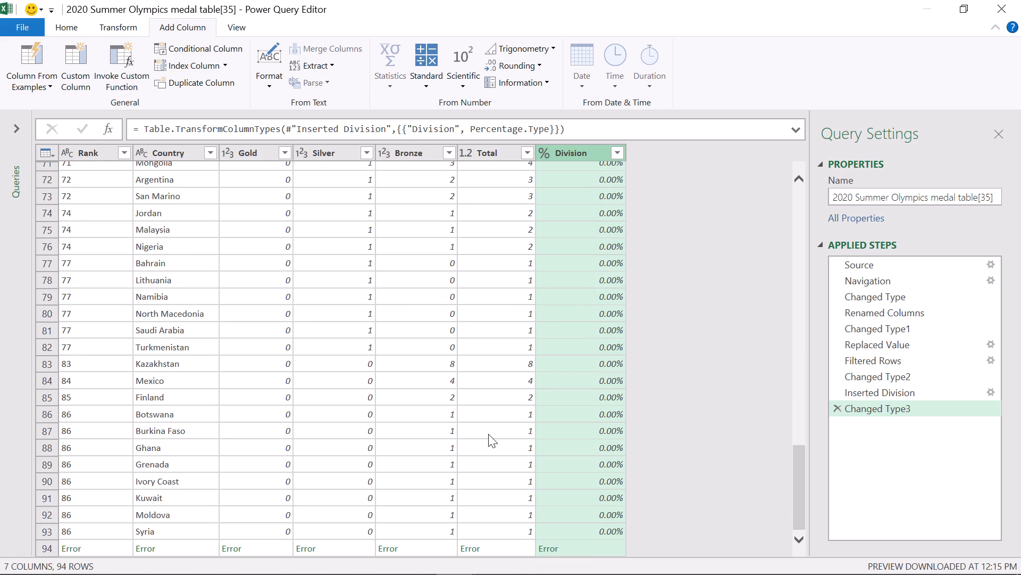
scroll(488, 434, "down", 2)
scroll(241, 551, "down", 2)
scroll(241, 551, "up", 9)
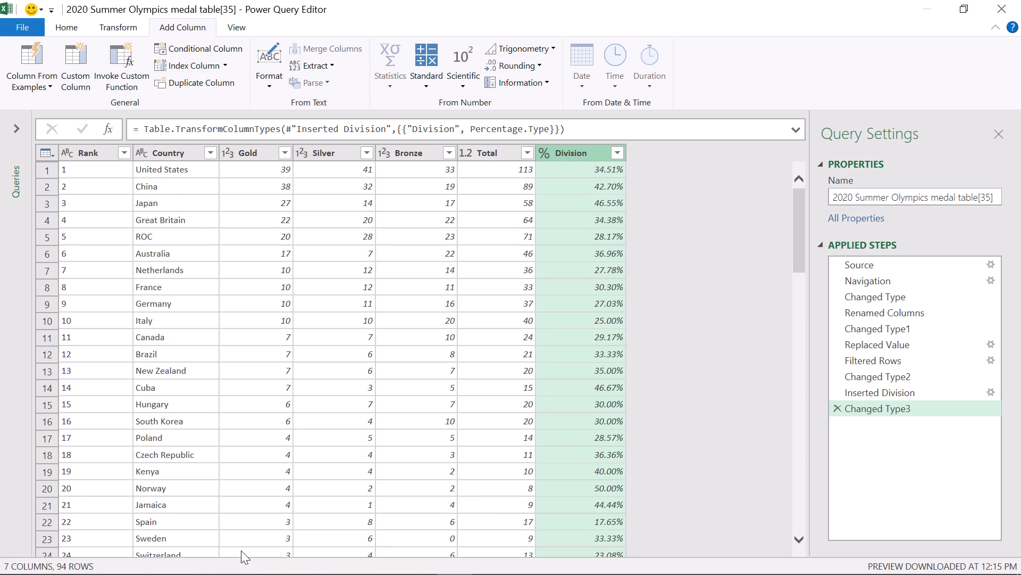
scroll(241, 551, "up", 1)
scroll(241, 551, "down", 5)
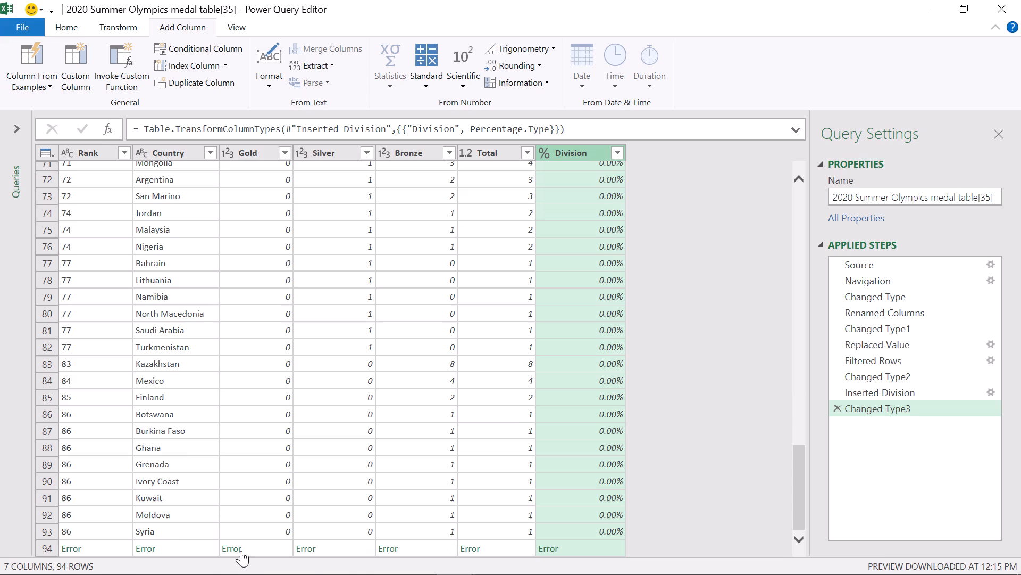
left_click(46, 543)
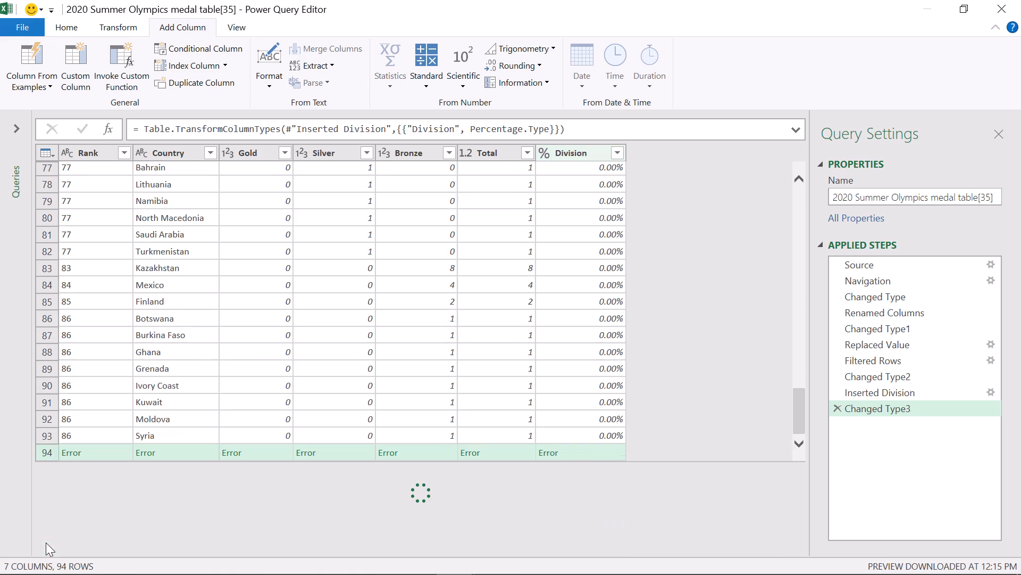
scroll(359, 348, "up", 1)
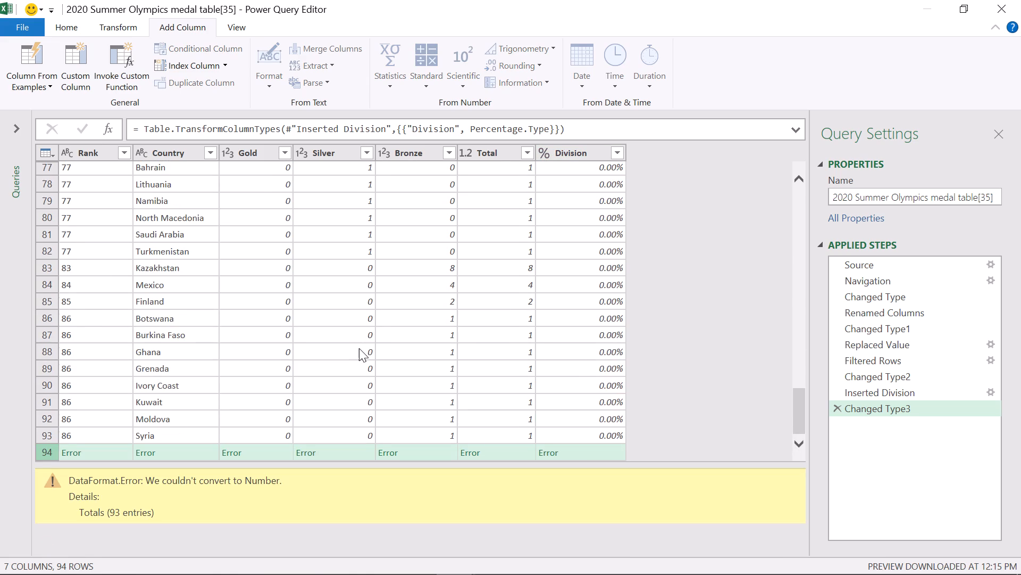
scroll(359, 348, "up", 5)
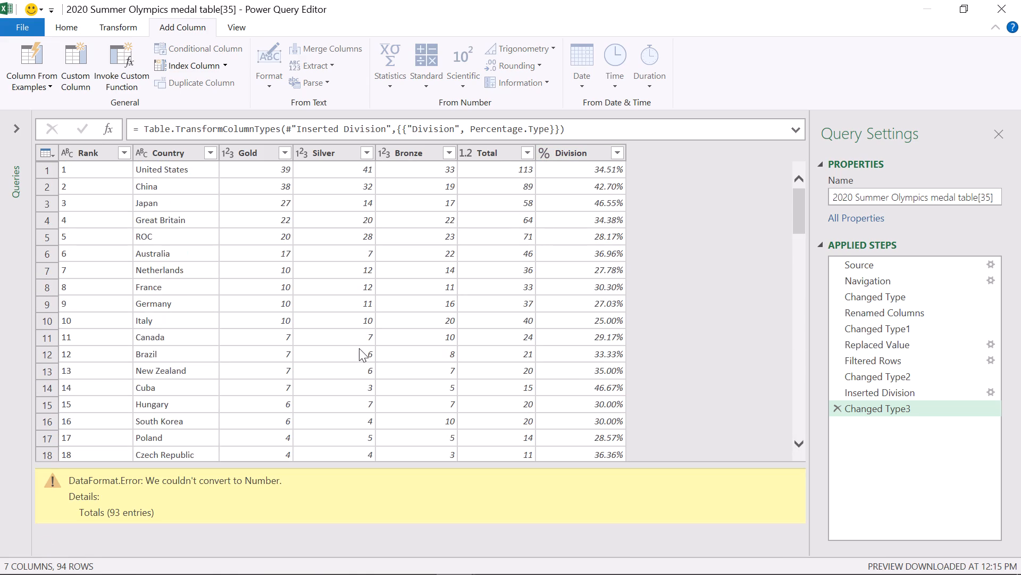
scroll(359, 348, "up", 2)
Examine the Rank column's filter values through the last entries for one matching the Error row at the table's end.
left_click(117, 147)
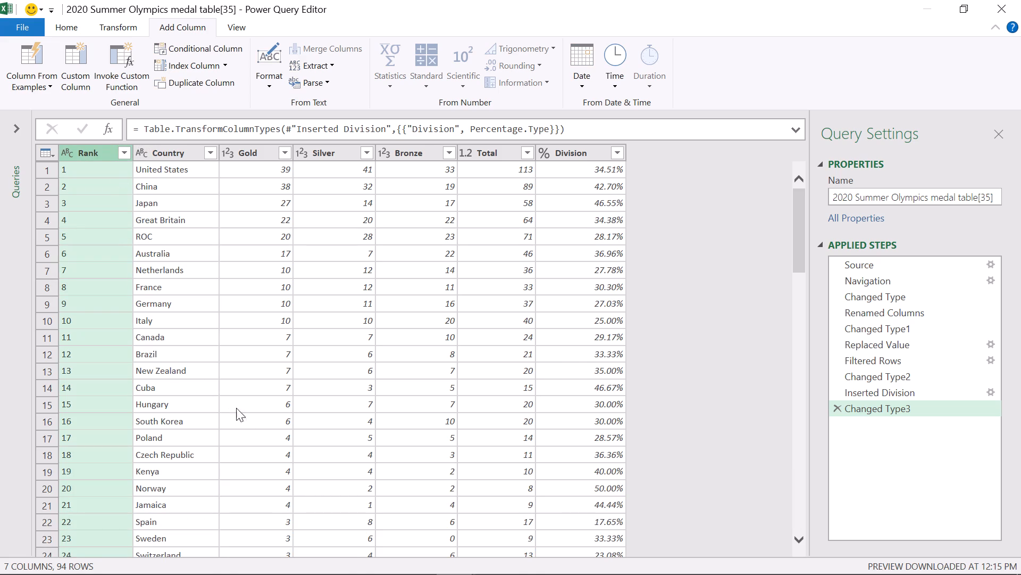
left_click(127, 151)
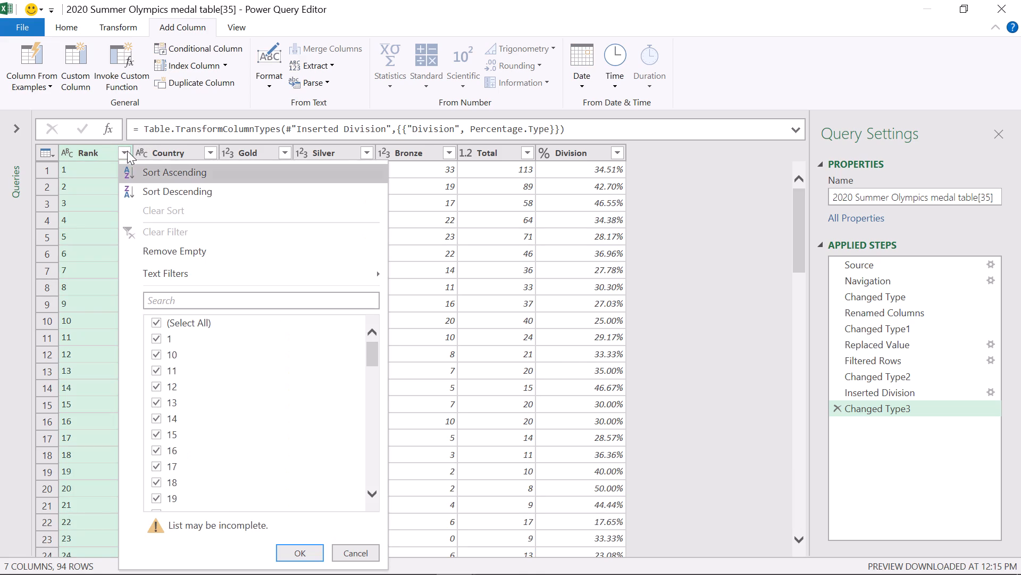
scroll(249, 414, "down", 5)
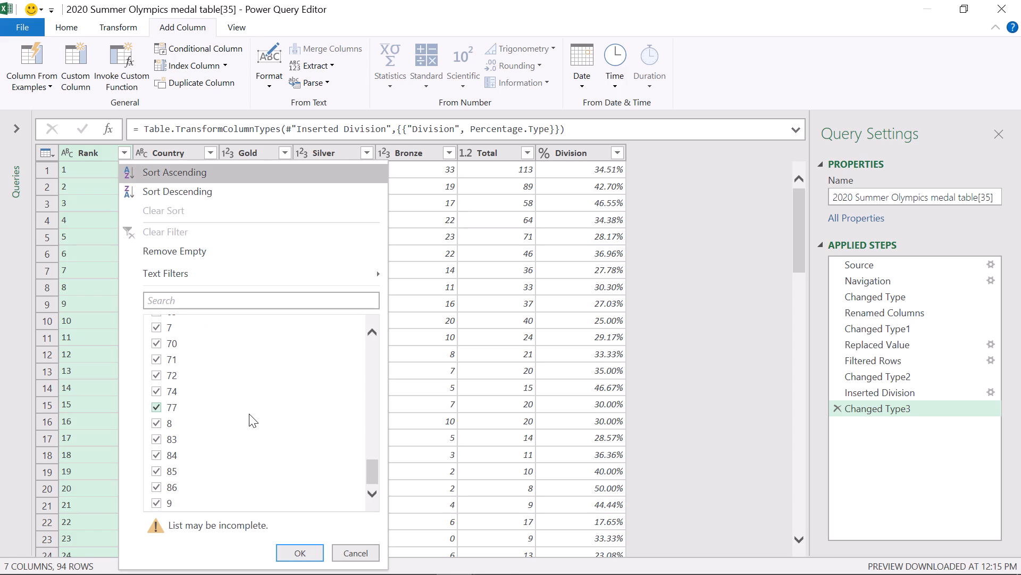
left_click(150, 500)
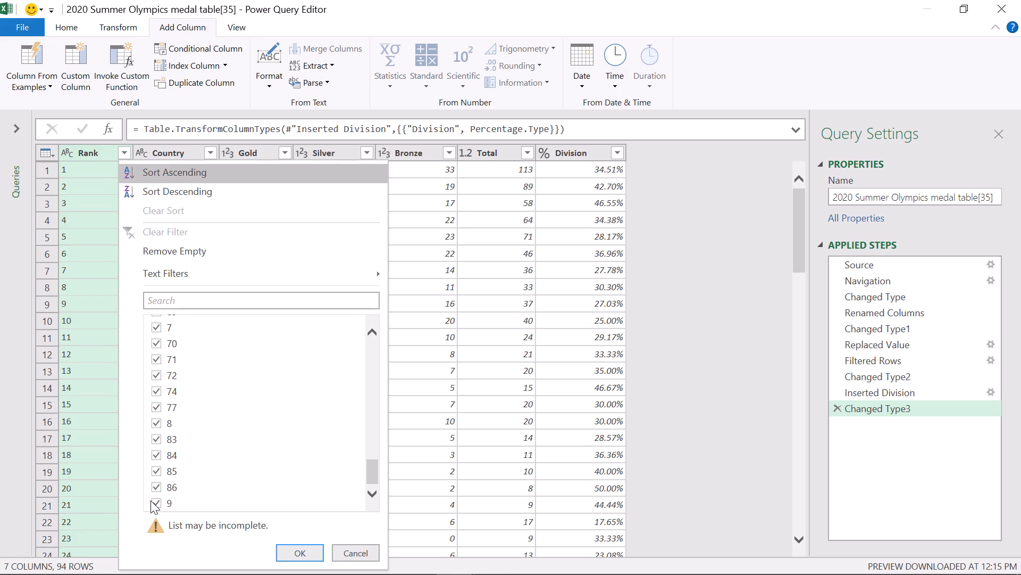
left_click(150, 500)
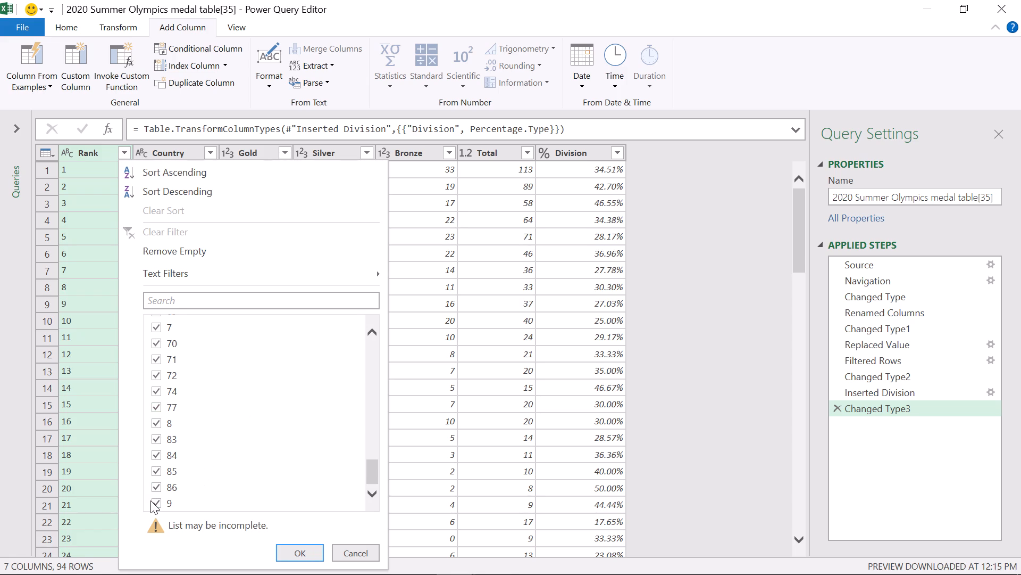
scroll(236, 450, "down", 2)
scroll(236, 450, "up", 3)
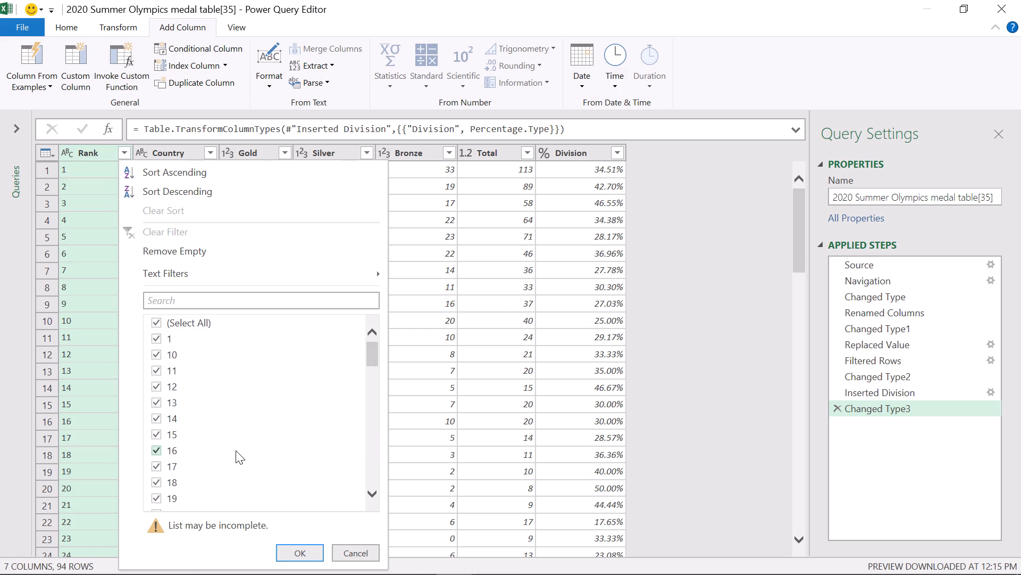
scroll(236, 450, "down", 3)
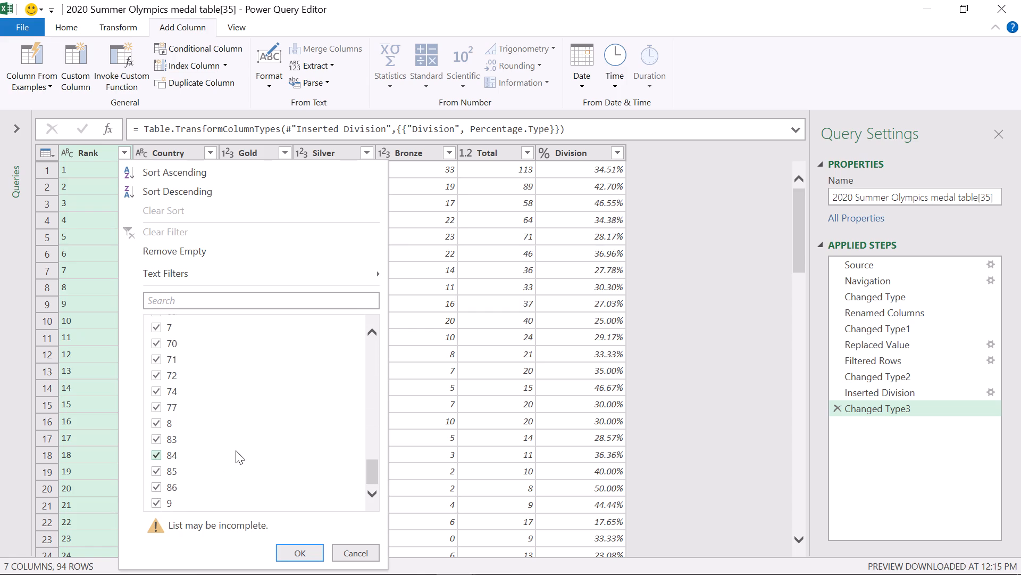
scroll(236, 450, "down", 3)
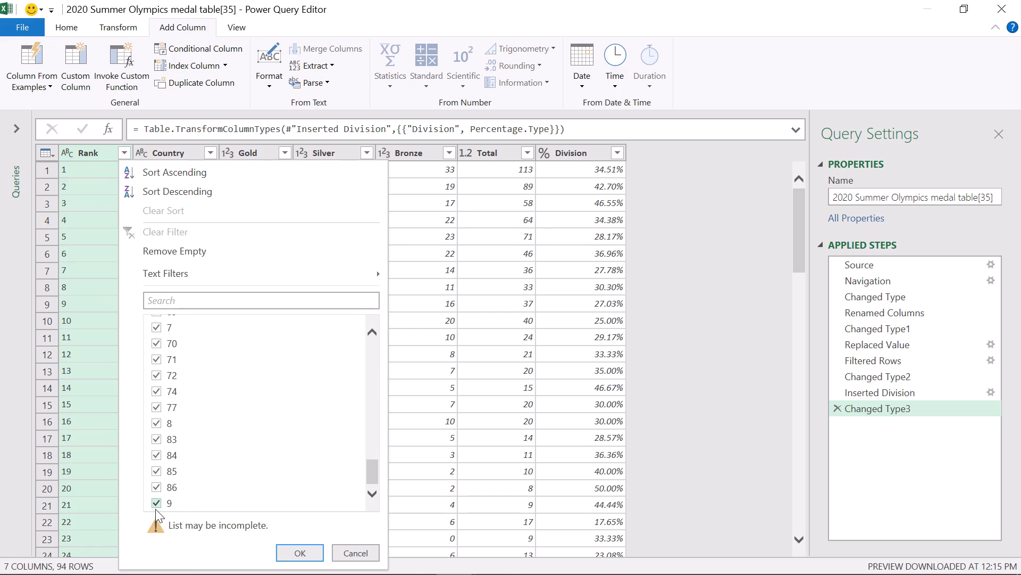
left_click(155, 509)
left_click(158, 505)
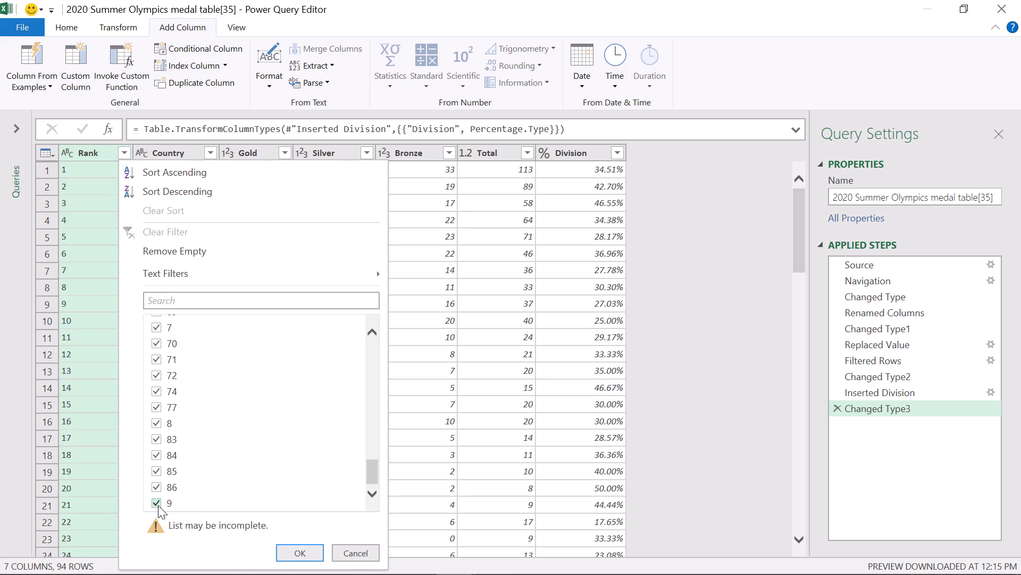
scroll(263, 441, "down", 3)
scroll(98, 305, "down", 2)
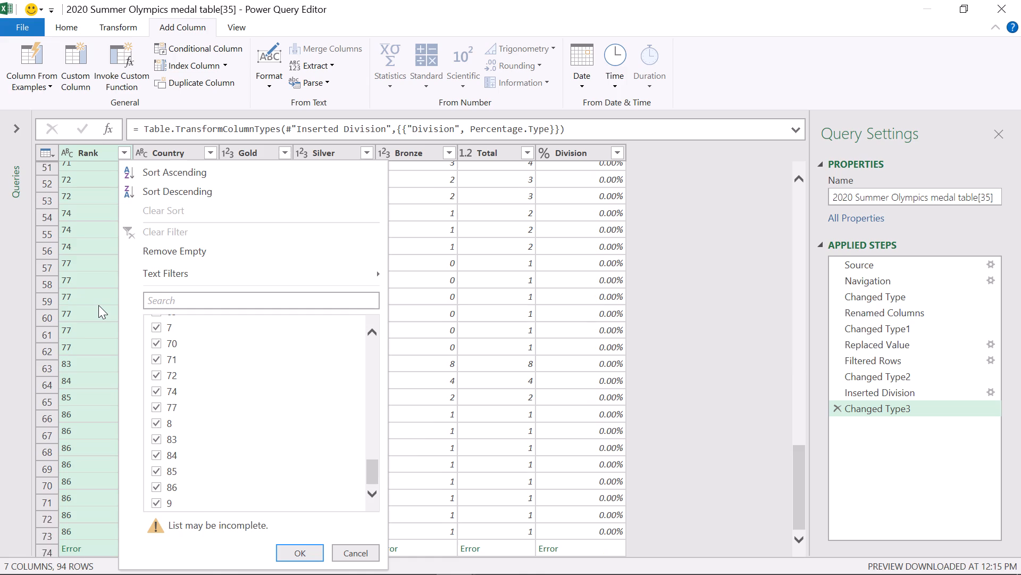
scroll(98, 305, "down", 3)
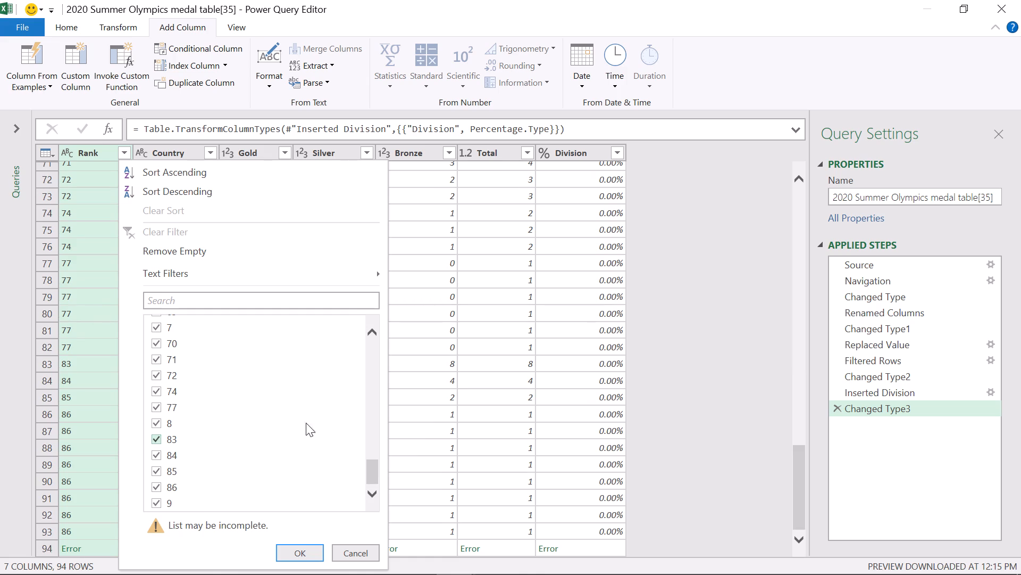
left_click(476, 347)
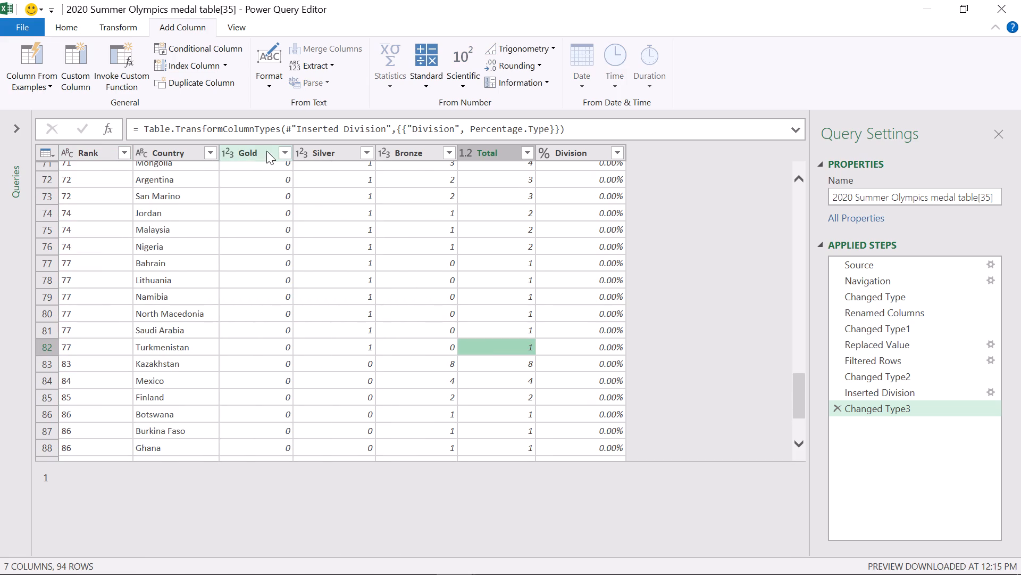
Examine the Country column's filter values for an entry matching the Error row.
left_click(213, 151)
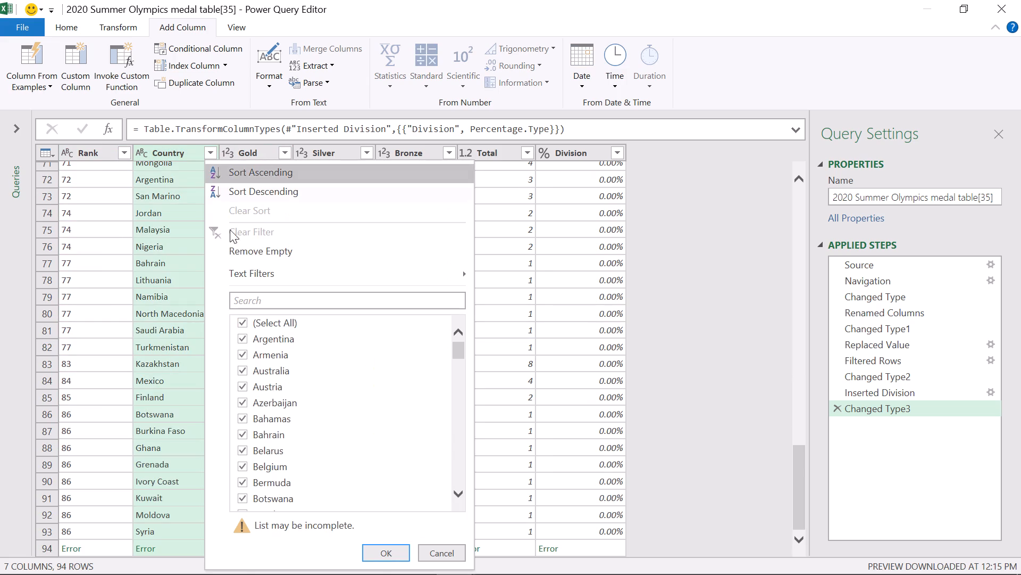
scroll(345, 405, "down", 8)
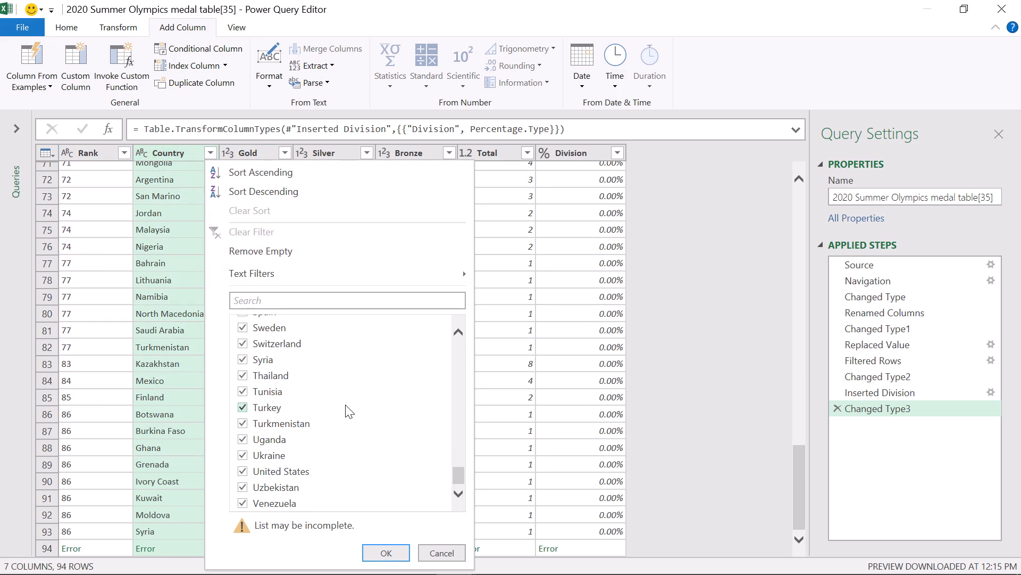
scroll(345, 405, "down", 2)
scroll(345, 405, "up", 6)
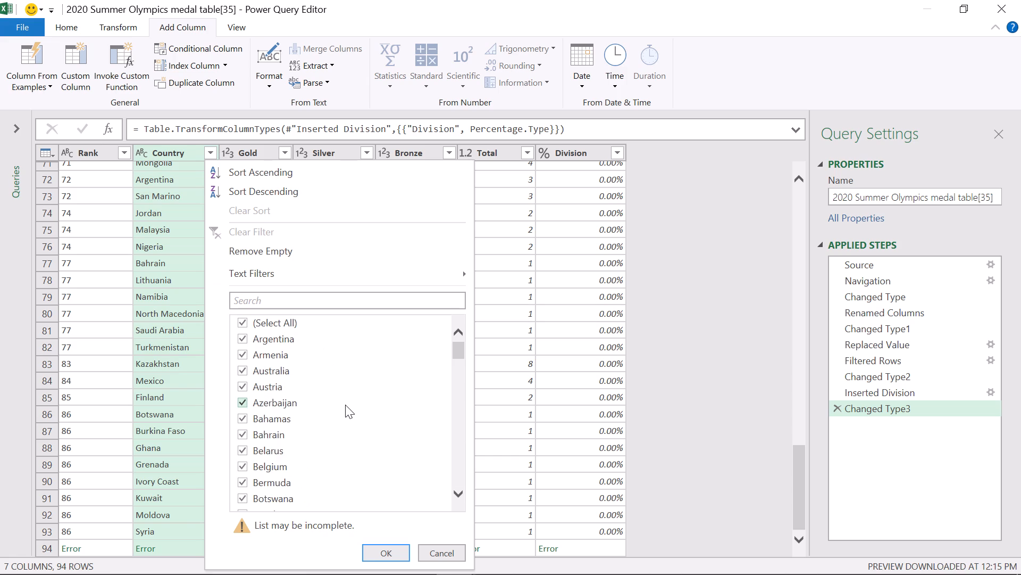
scroll(345, 405, "up", 3)
left_click(248, 324)
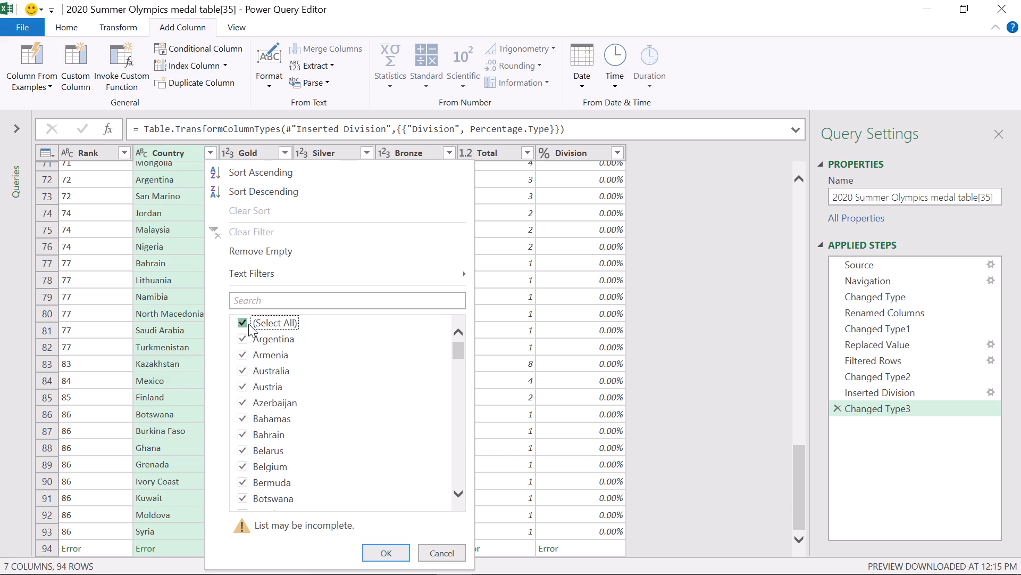
left_click(248, 324)
scroll(409, 388, "down", 2)
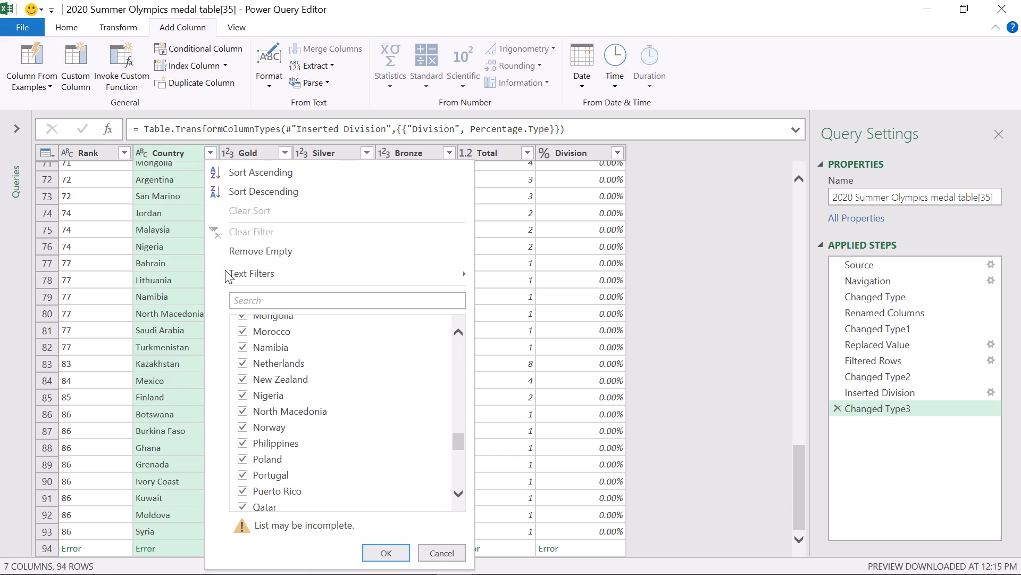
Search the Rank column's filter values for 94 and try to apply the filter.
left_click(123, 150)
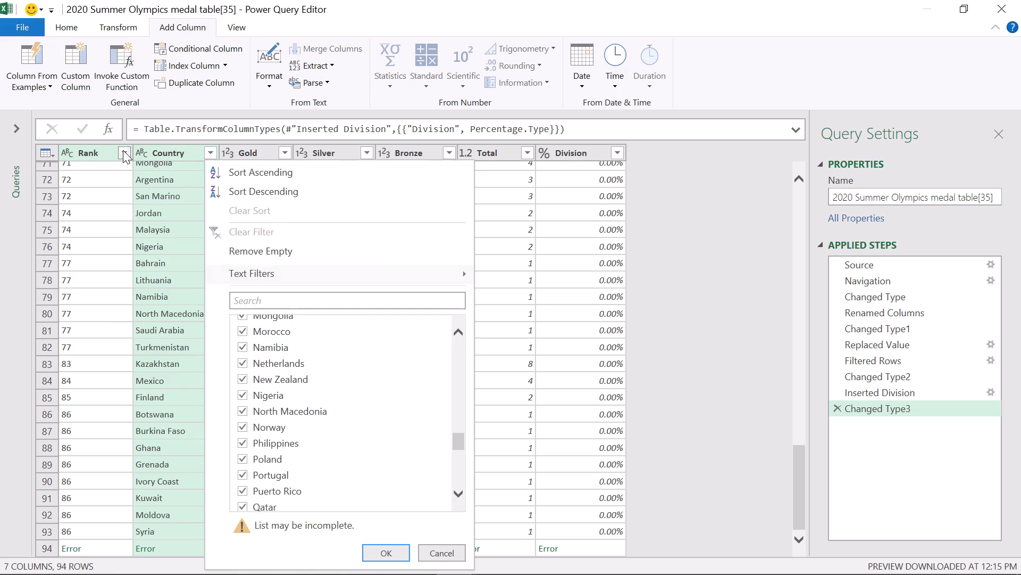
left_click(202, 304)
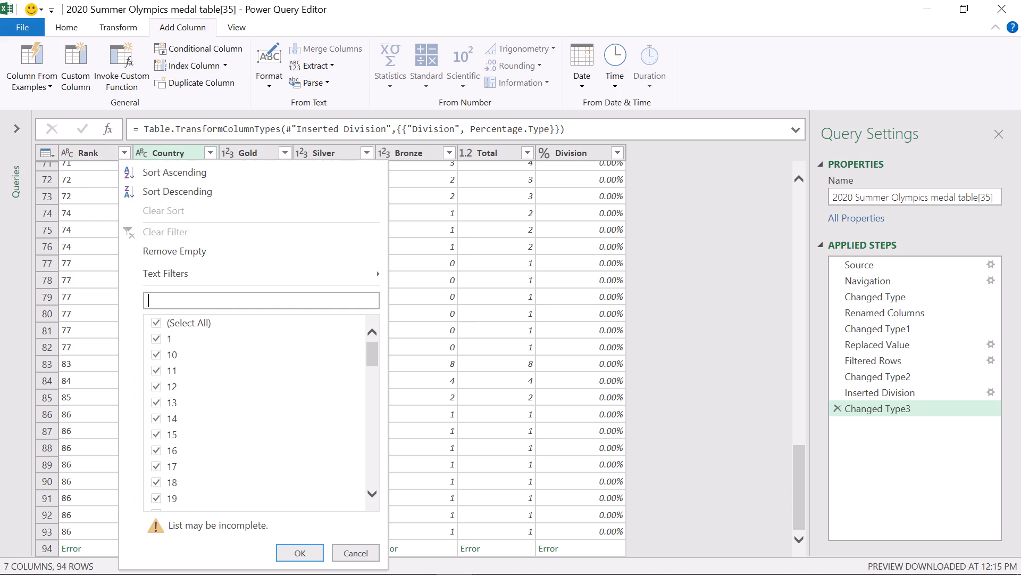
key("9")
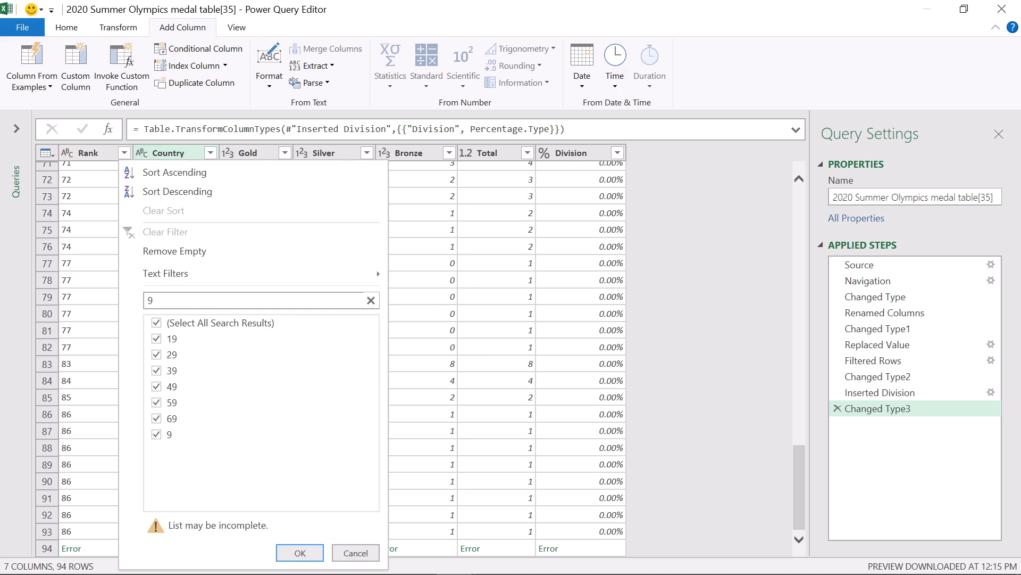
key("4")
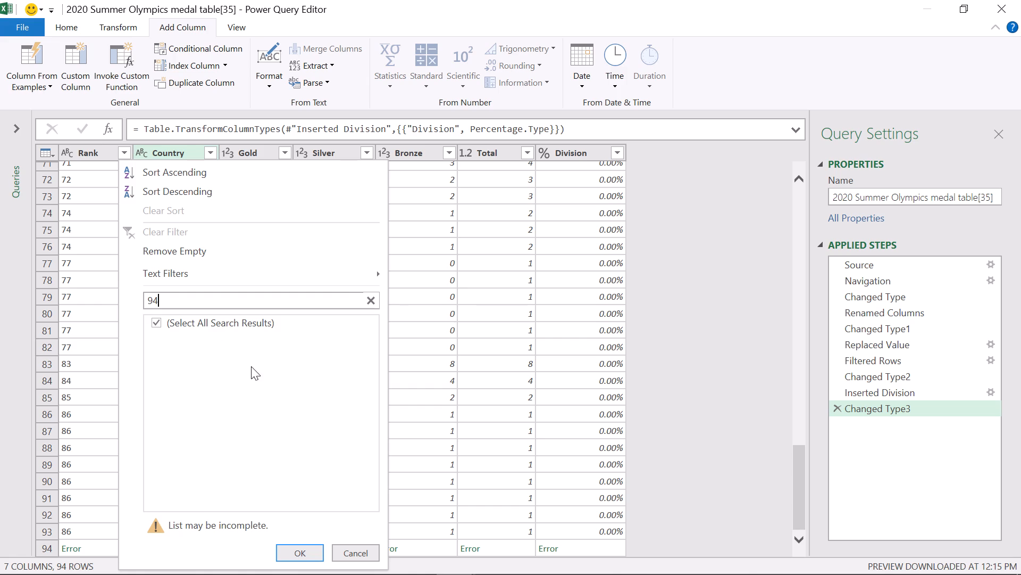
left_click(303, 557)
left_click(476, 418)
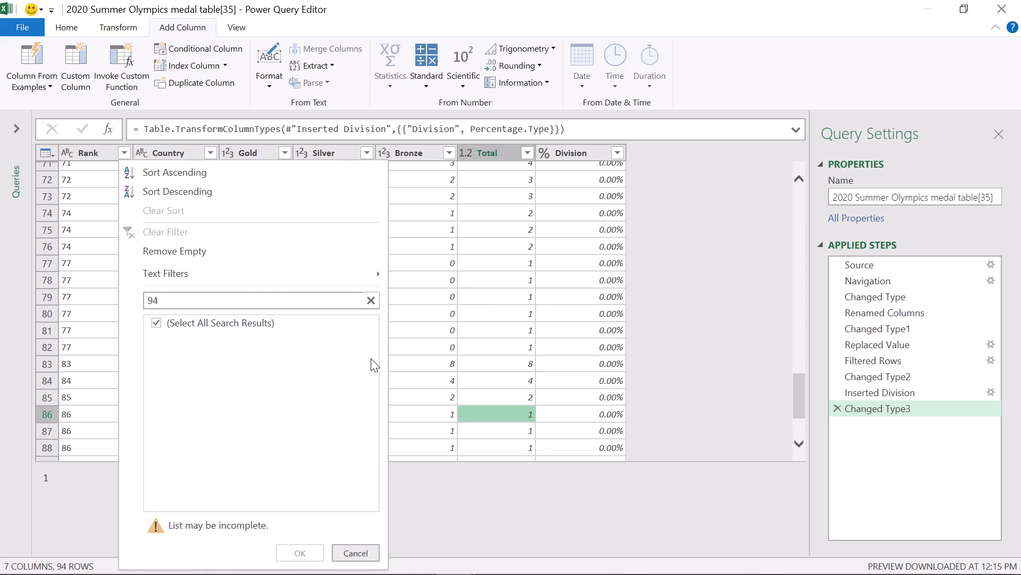
Examine the error details of the Division cell in row 94.
scroll(371, 358, "down", 4)
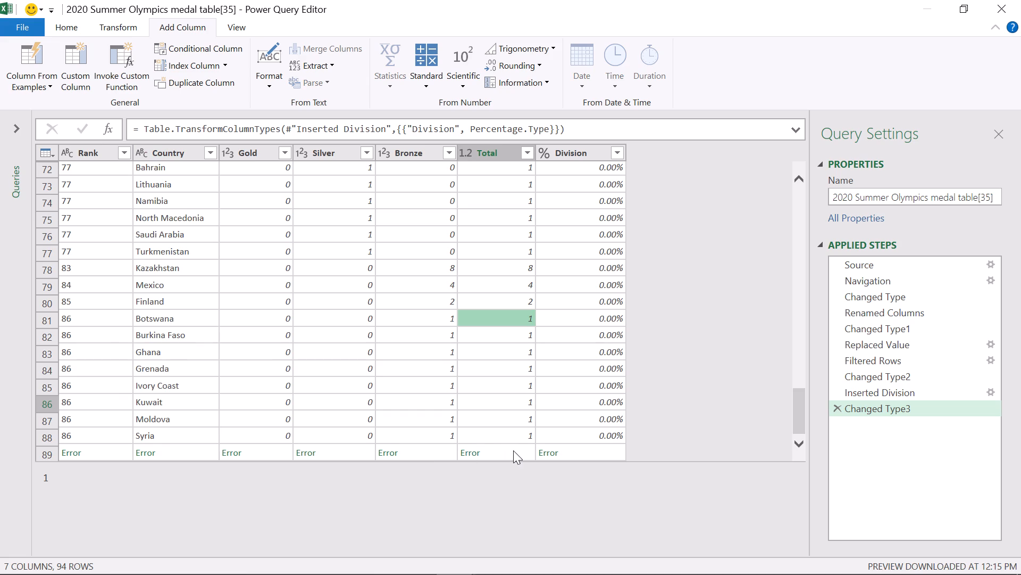
left_click_drag(562, 456, 529, 449)
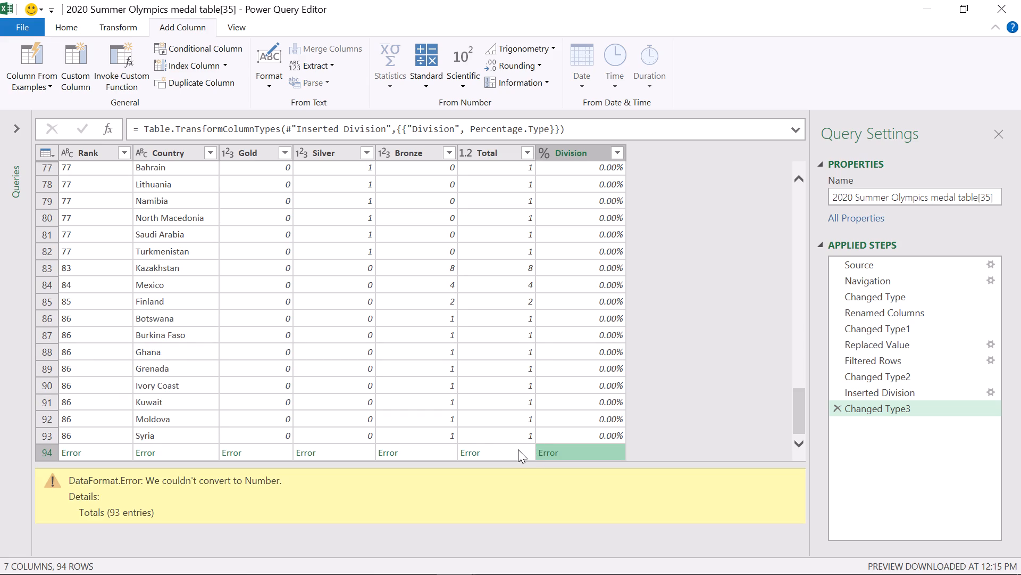
left_click_drag(109, 517, 80, 490)
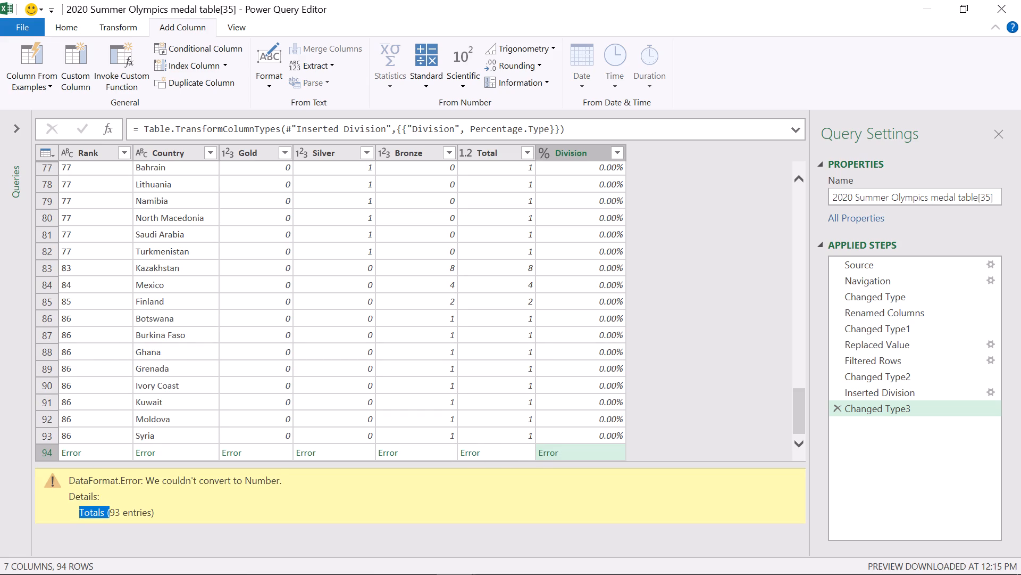
left_click_drag(80, 490, 51, 457)
Select row 94 and examine the Text Filters options for its Rank cell.
triple_click(51, 457)
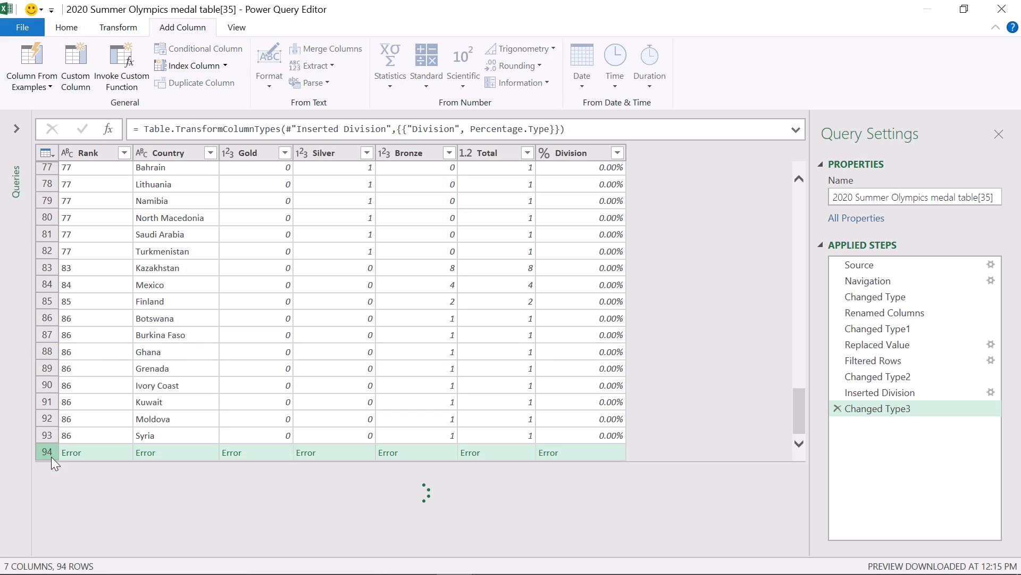
left_click(51, 457)
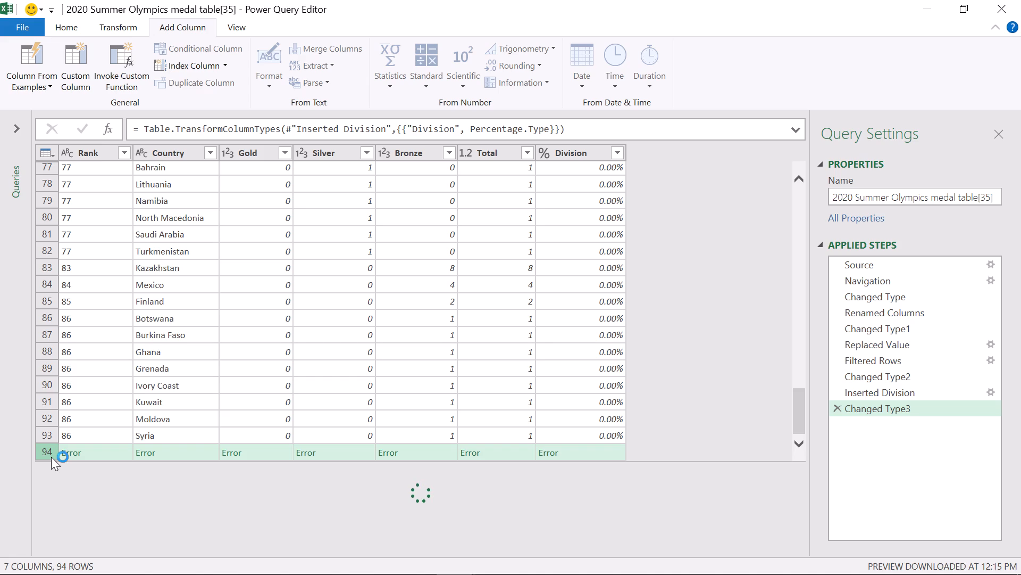
right_click(51, 457)
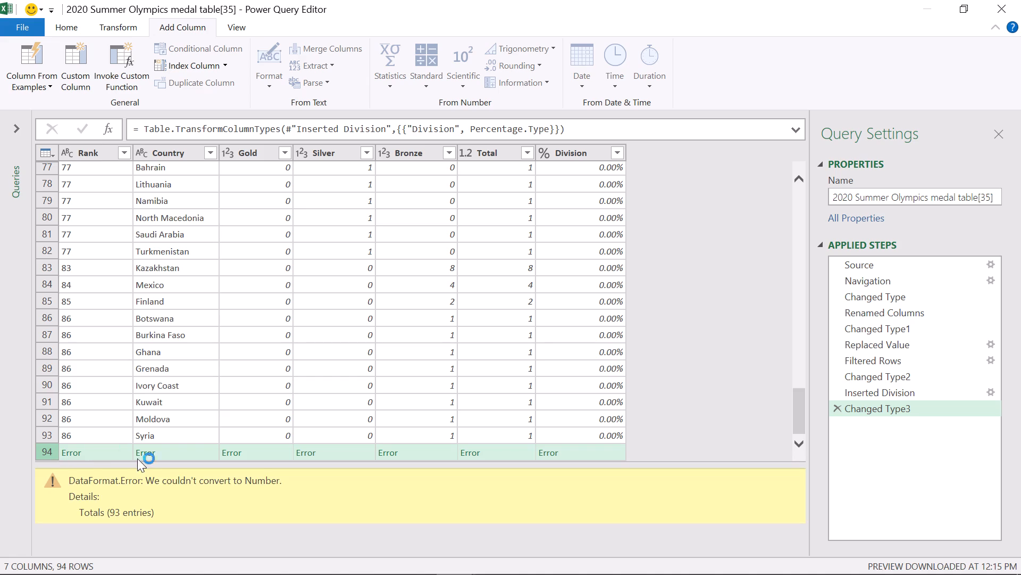
right_click(66, 451)
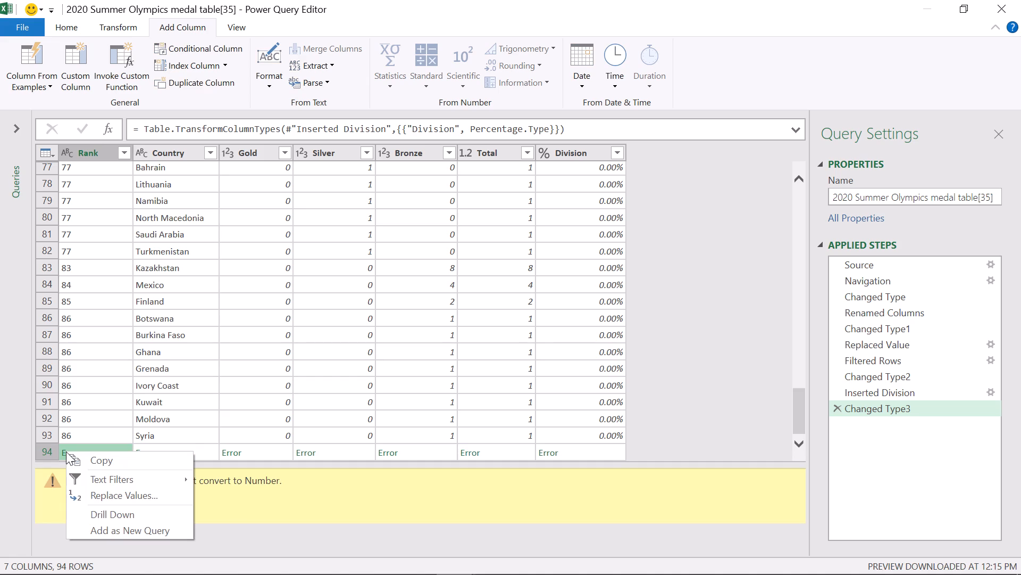
left_click(89, 474)
left_click(89, 474)
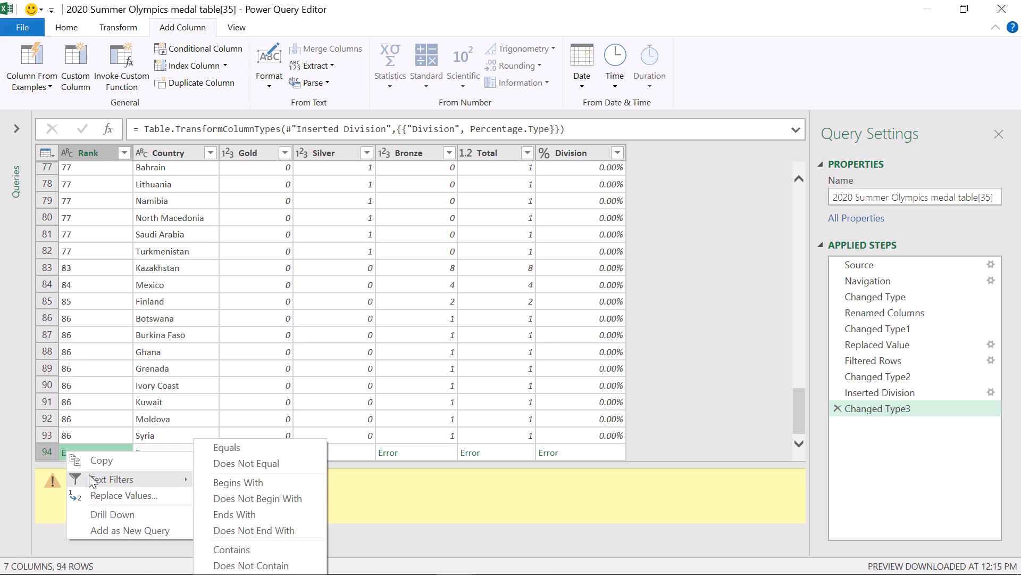
scroll(258, 480, "down", 2)
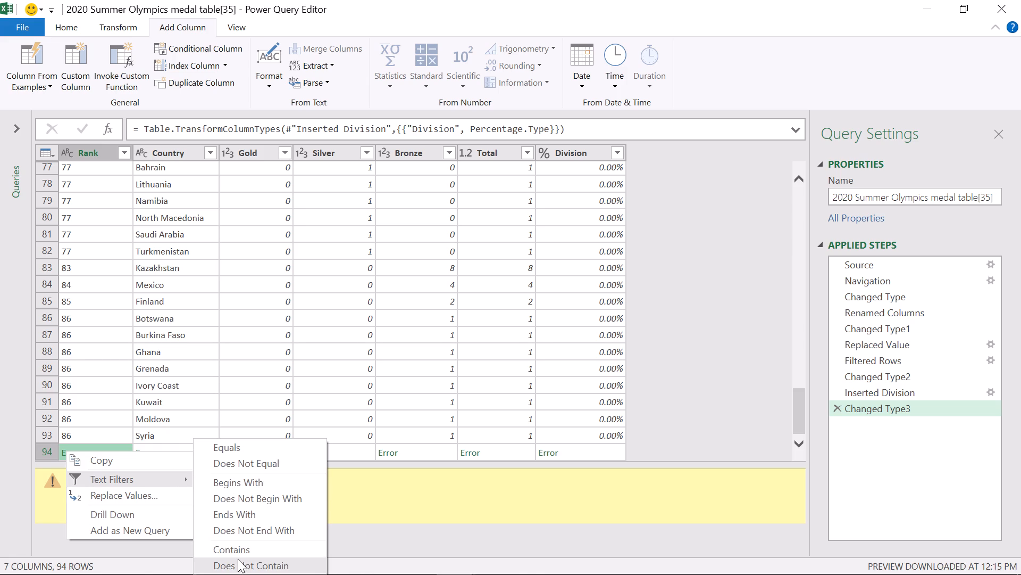
left_click(362, 544)
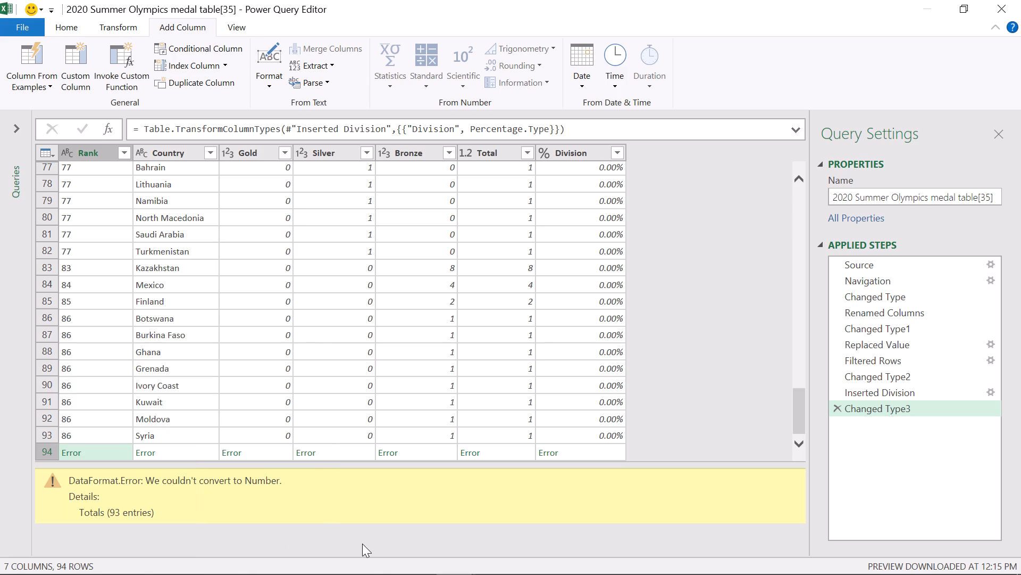
Select the Rank column and examine the table from its first rows down to the Error row.
scroll(134, 276, "up", 12)
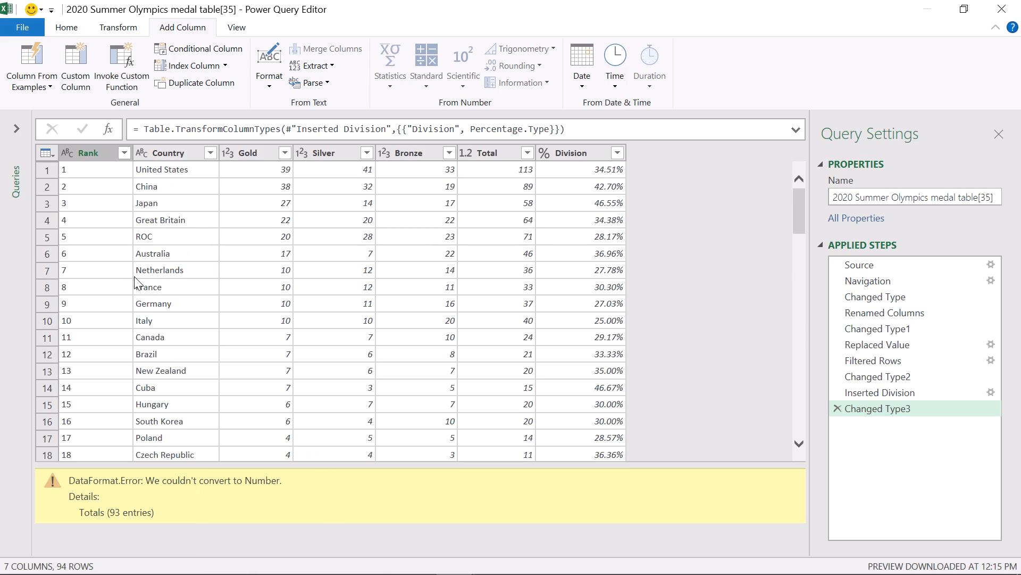
scroll(134, 276, "up", 1)
scroll(134, 276, "down", 2)
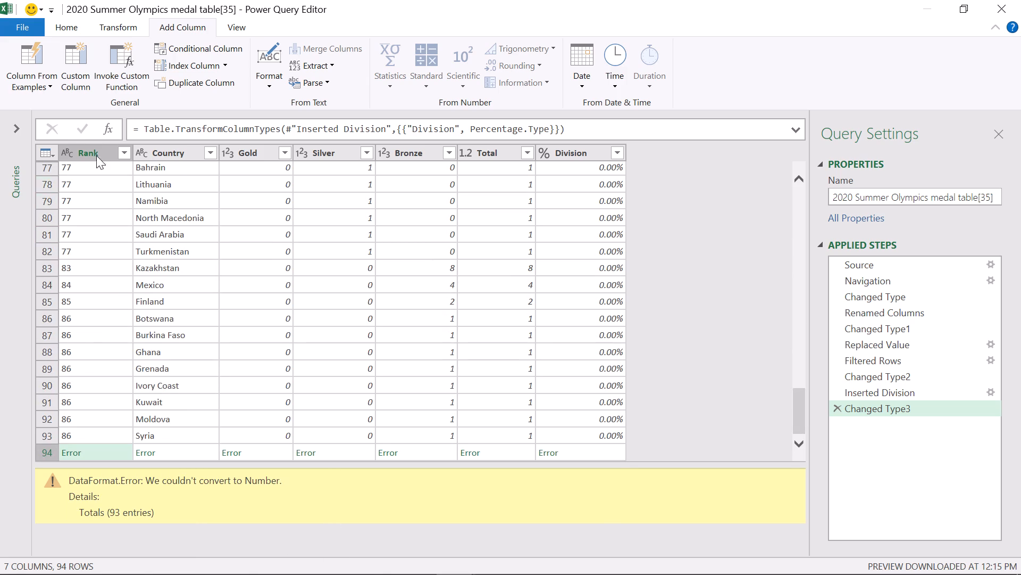
left_click(103, 151)
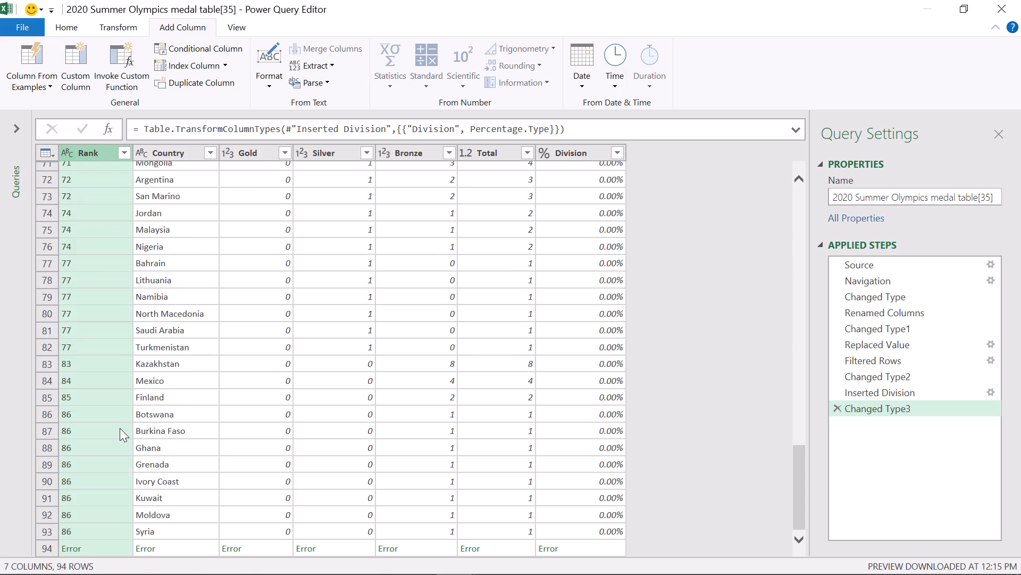
scroll(120, 428, "down", 9)
scroll(507, 433, "down", 1)
scroll(499, 496, "up", 1)
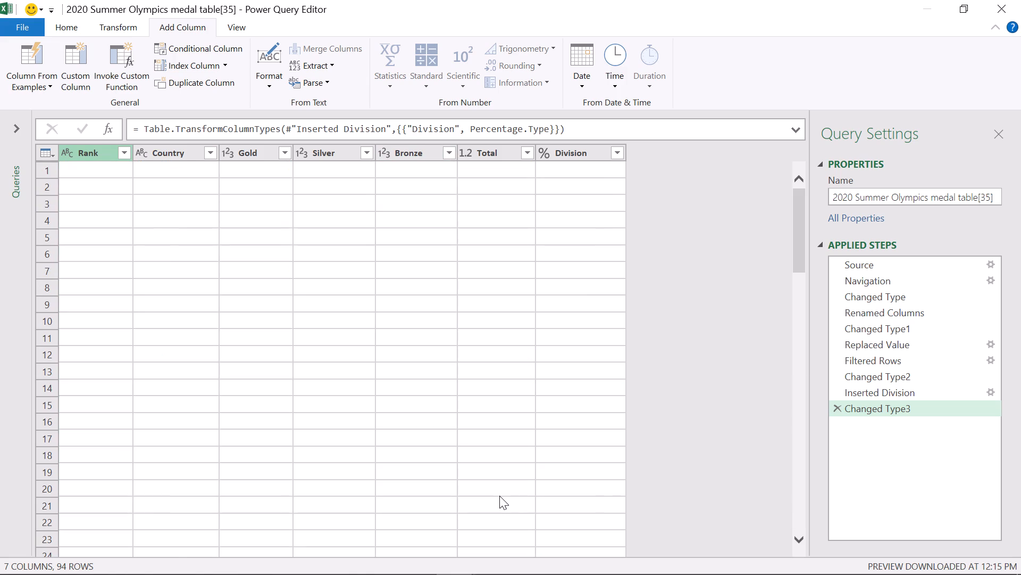
scroll(499, 496, "up", 4)
scroll(489, 392, "up", 2)
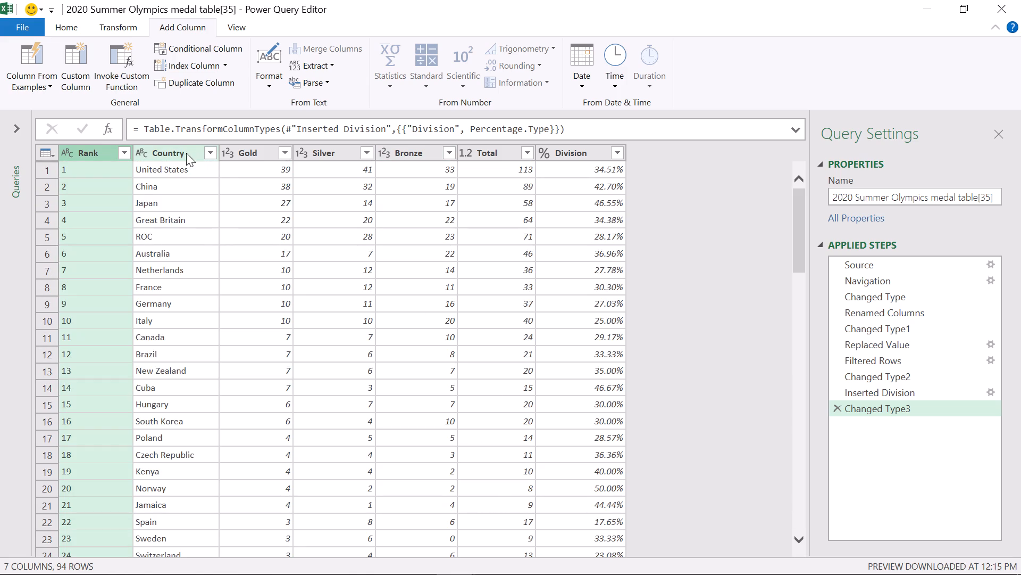
scroll(215, 248, "up", 2)
scroll(215, 248, "down", 9)
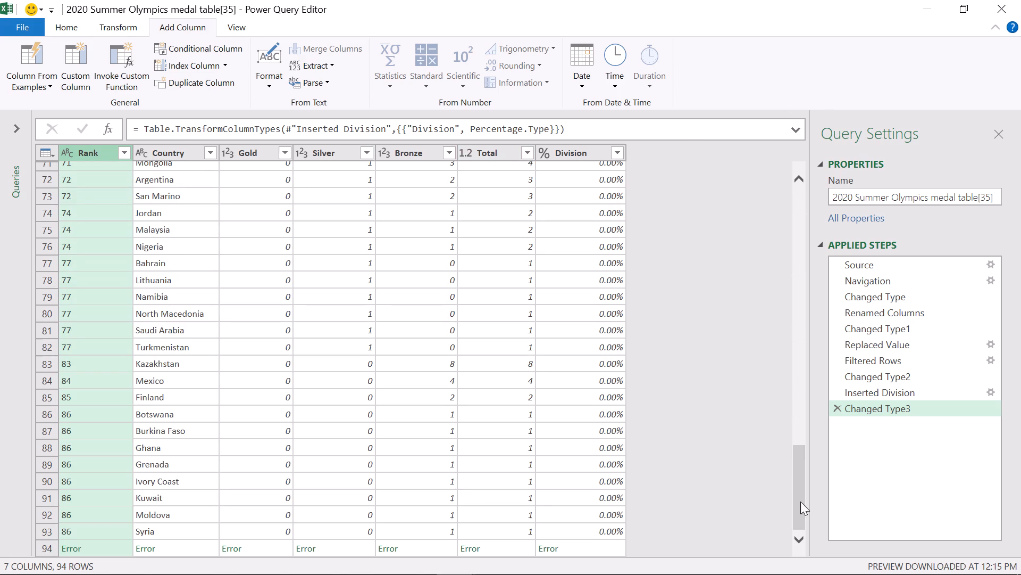
scroll(542, 352, "down", 3)
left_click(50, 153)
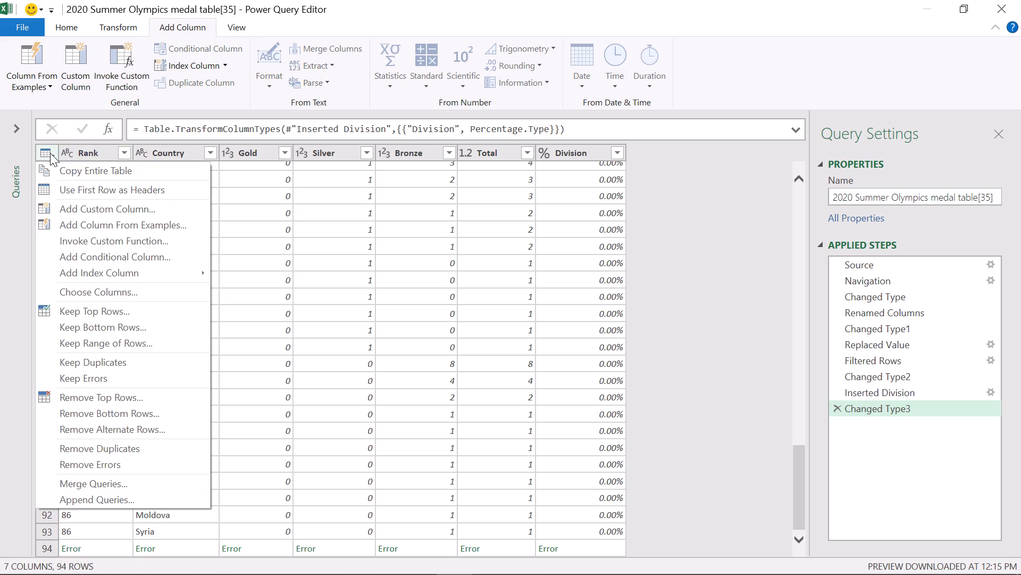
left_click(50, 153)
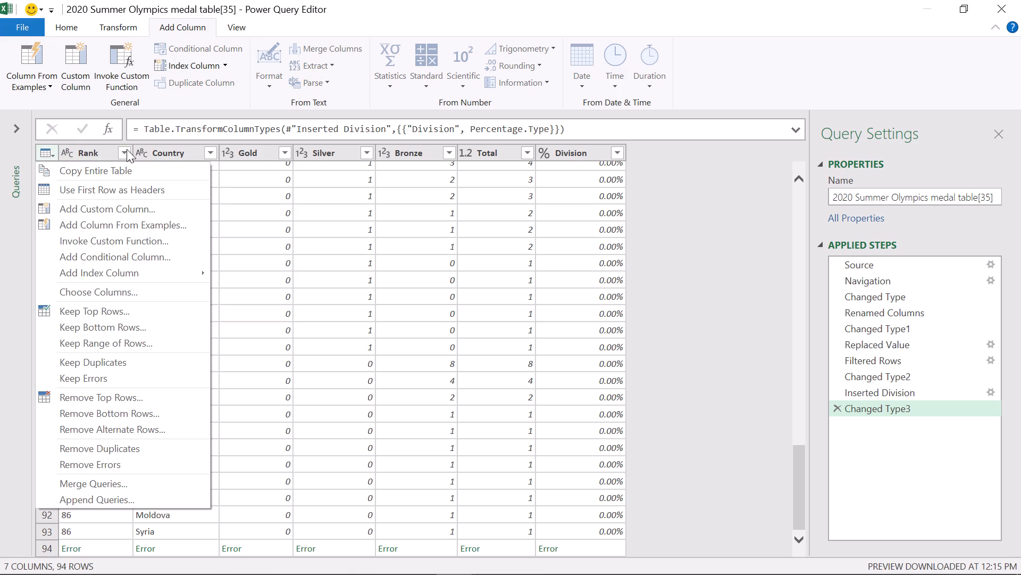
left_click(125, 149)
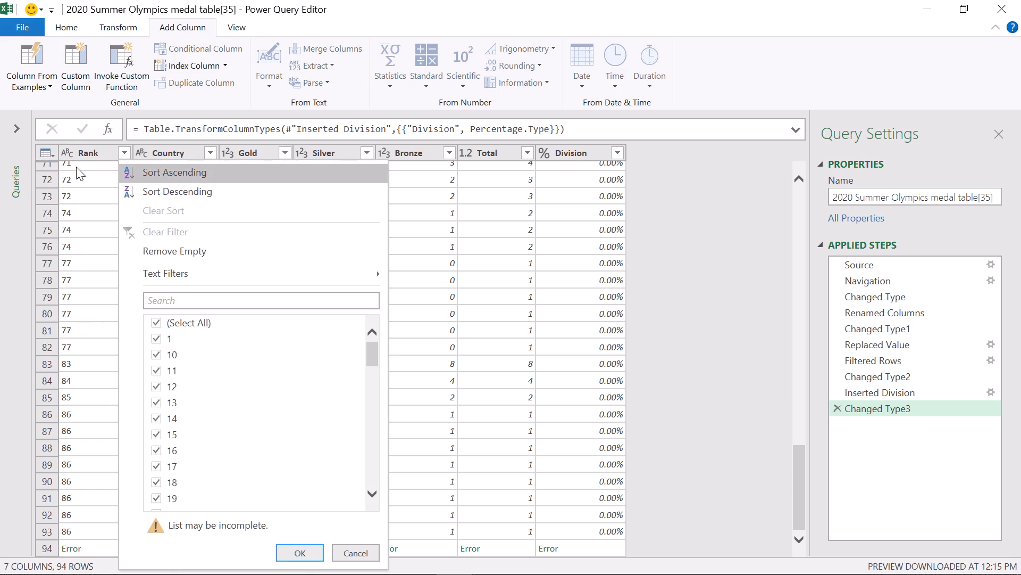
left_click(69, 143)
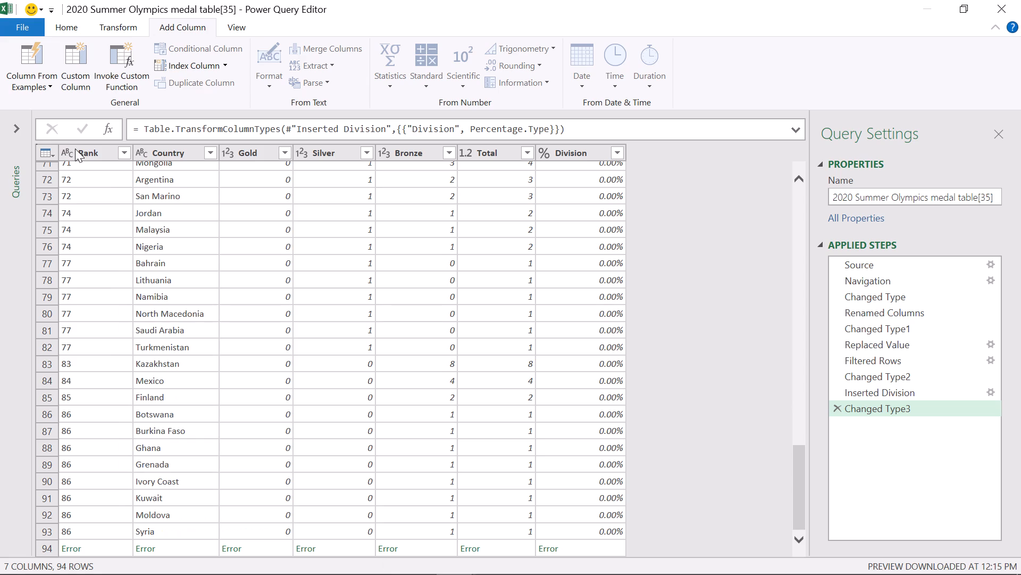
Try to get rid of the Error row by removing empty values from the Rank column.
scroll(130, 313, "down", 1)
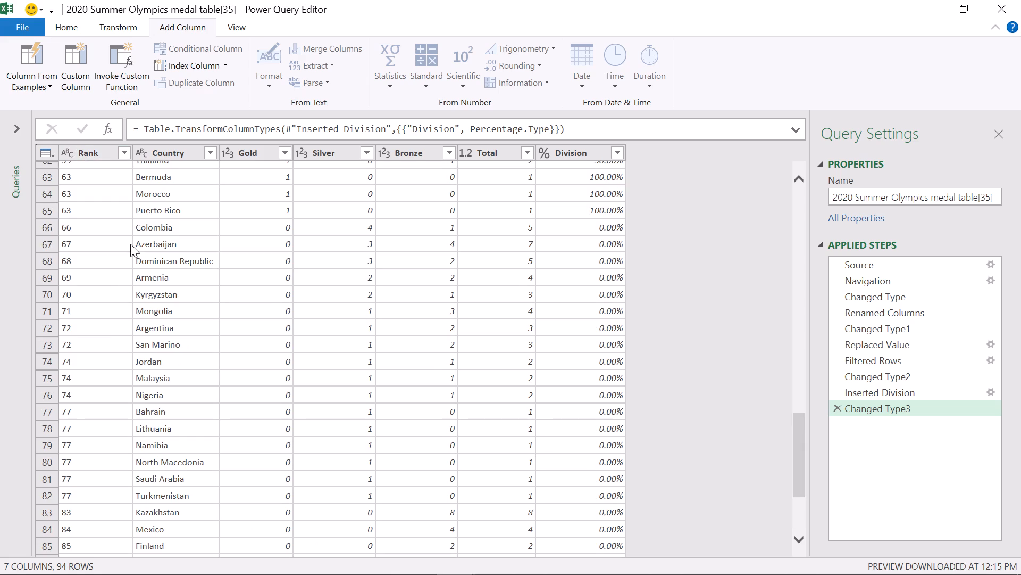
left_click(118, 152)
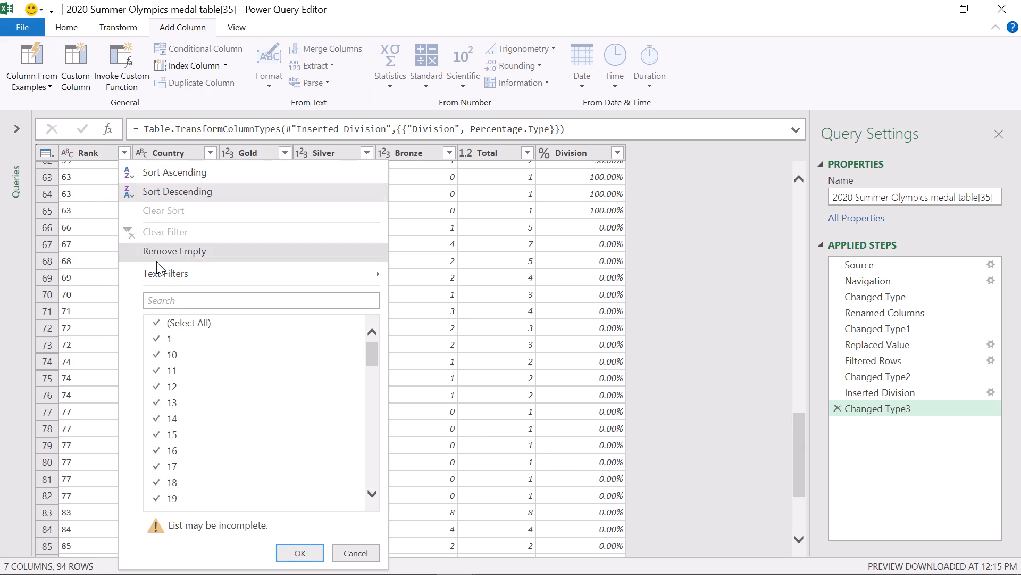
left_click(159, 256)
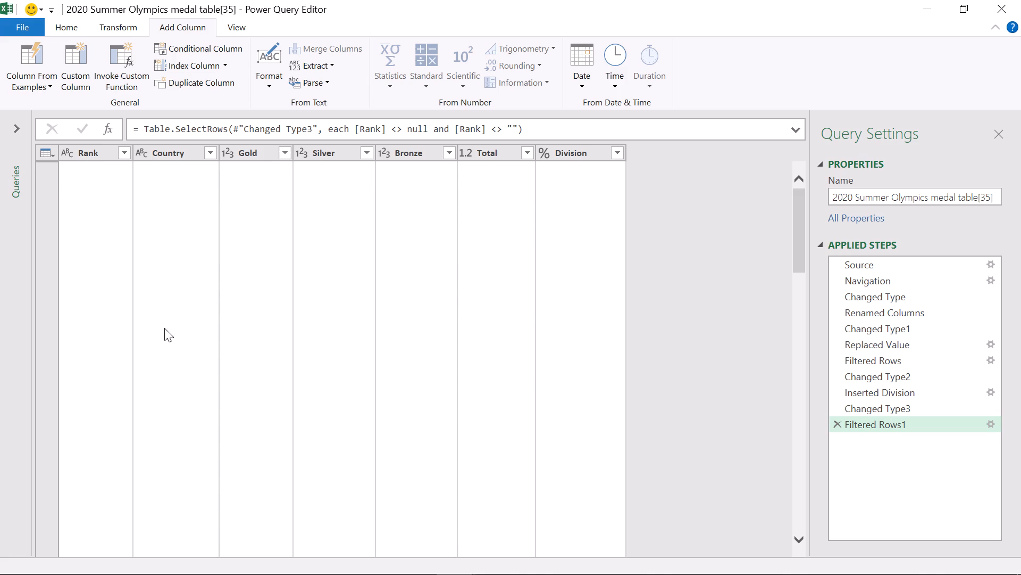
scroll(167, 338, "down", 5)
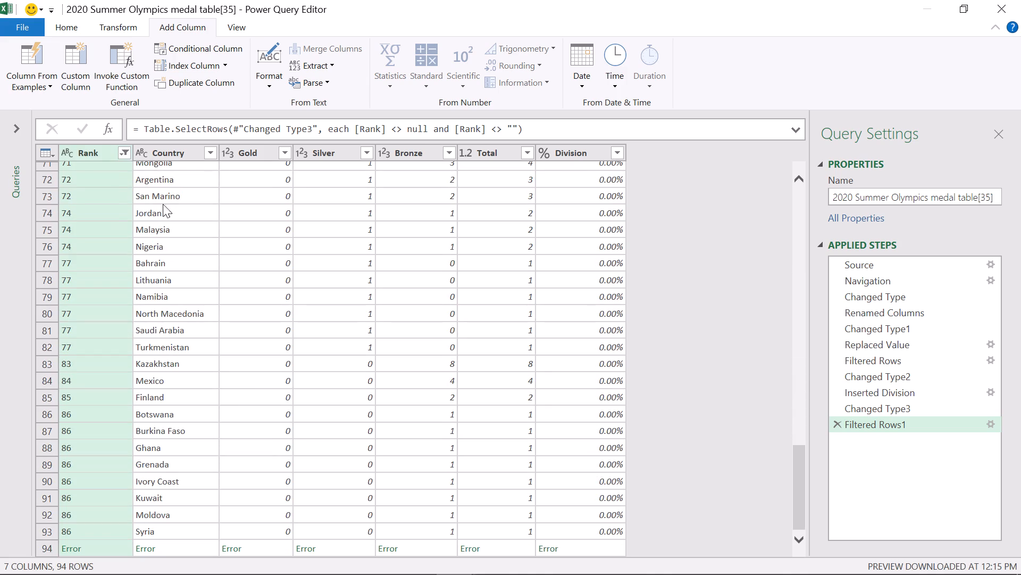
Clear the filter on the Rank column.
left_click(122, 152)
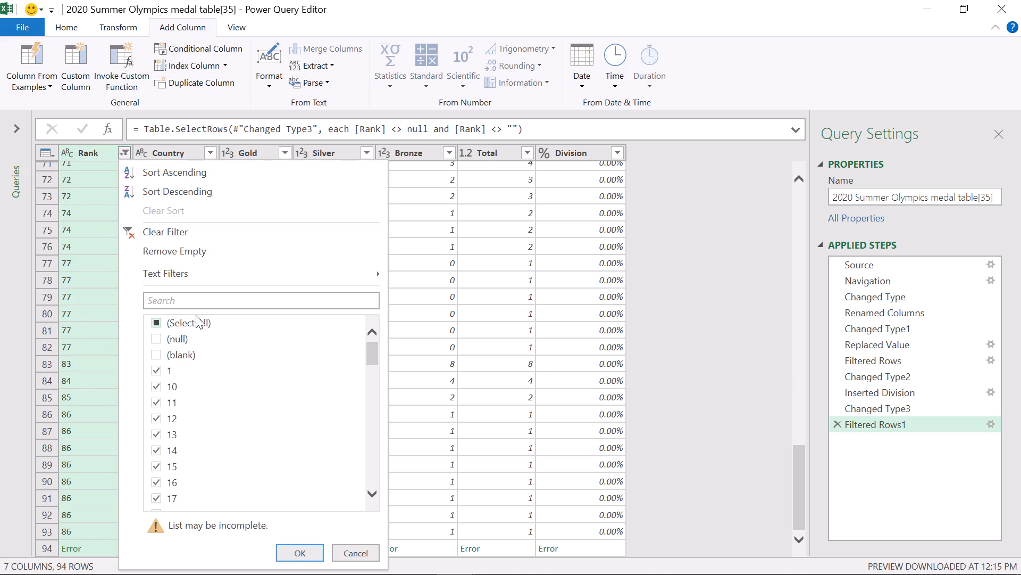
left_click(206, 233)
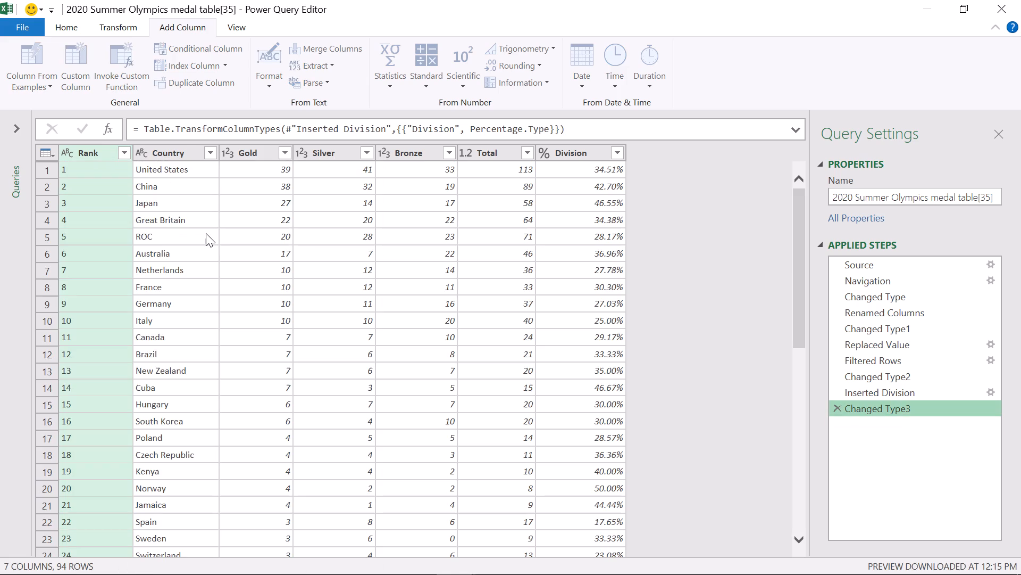
Check the Rank column's filter values for one matching the Error row and apply the filter with all values selected.
scroll(120, 274, "down", 3)
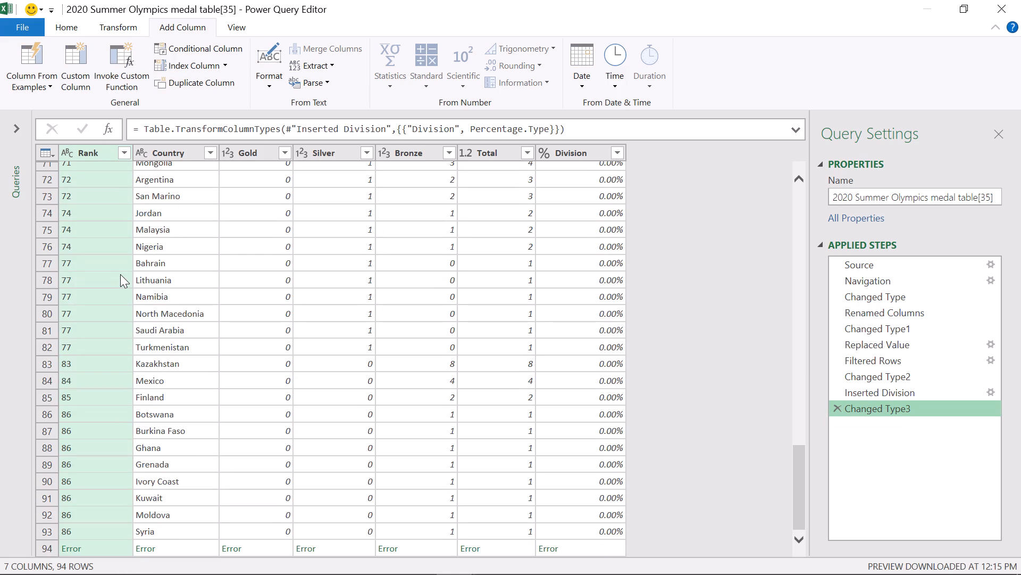
scroll(120, 274, "down", 2)
left_click(124, 155)
scroll(187, 428, "down", 2)
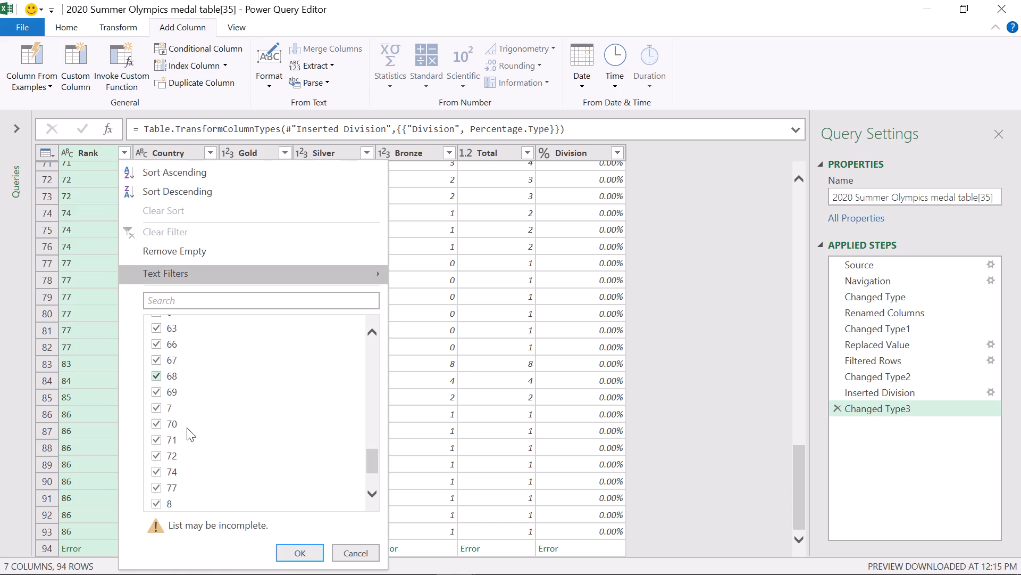
scroll(187, 428, "down", 2)
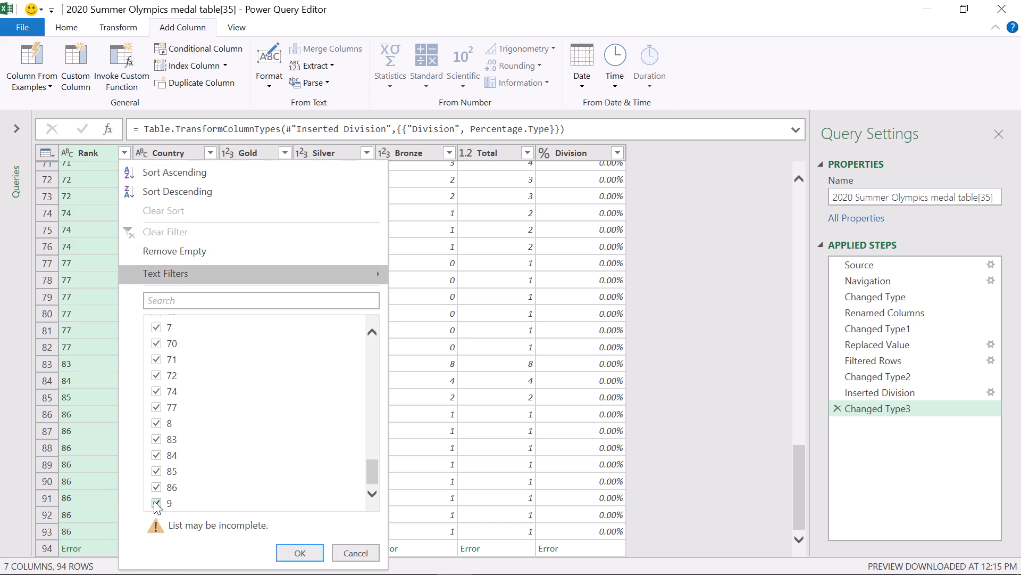
scroll(198, 420, "up", 5)
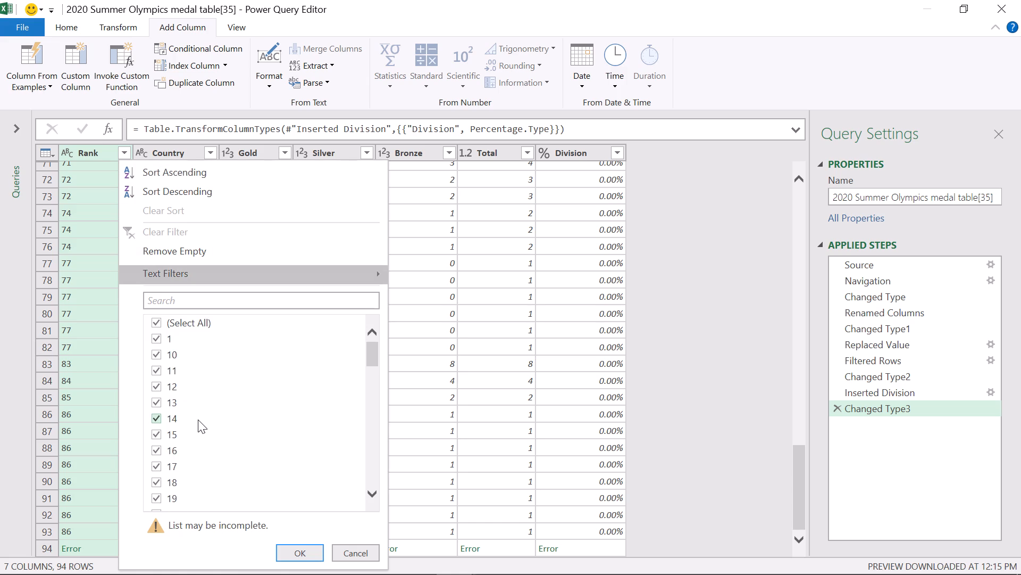
triple_click(375, 335)
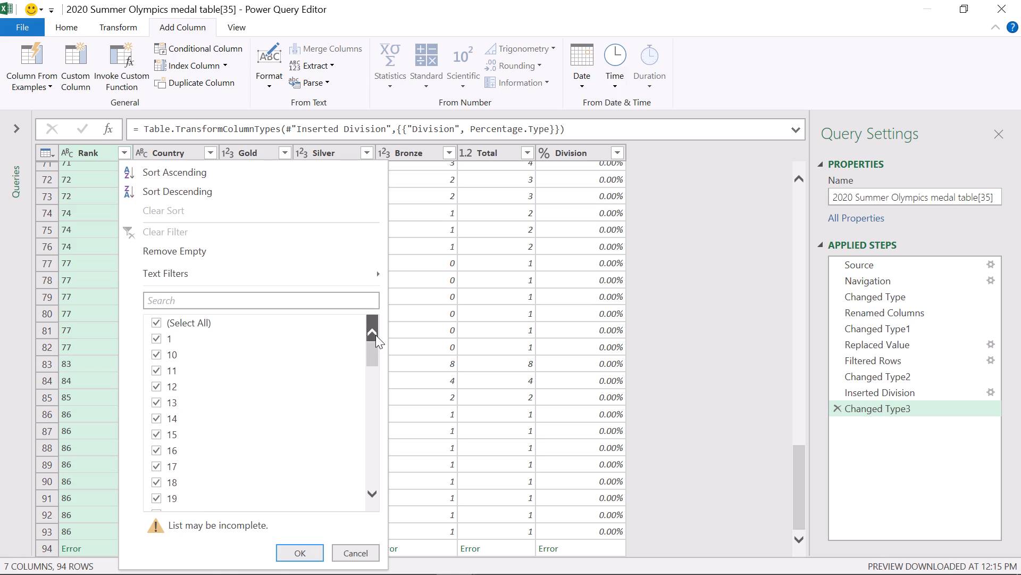
left_click(375, 335)
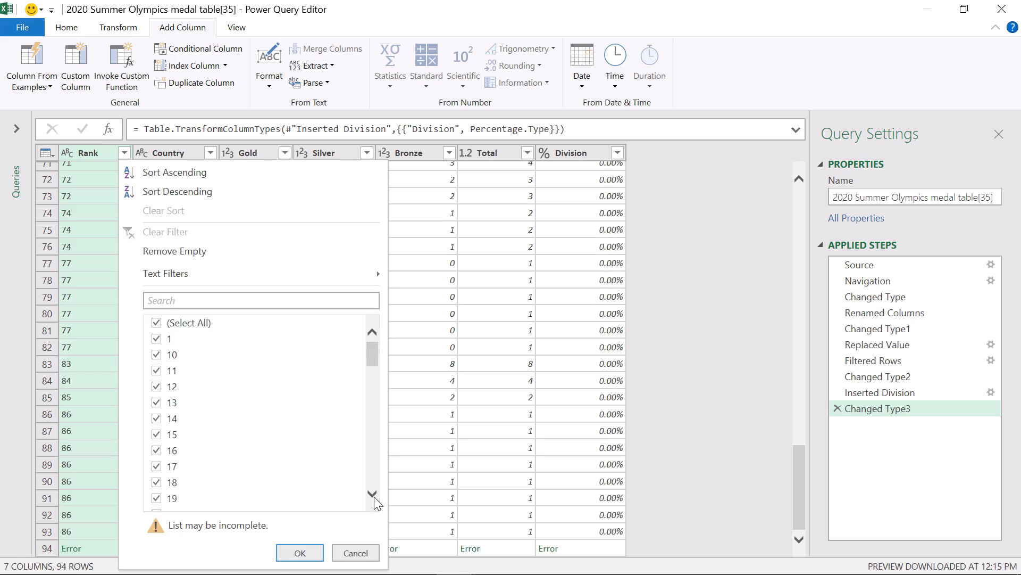
triple_click(374, 496)
triple_click(374, 496)
triple_click(374, 496)
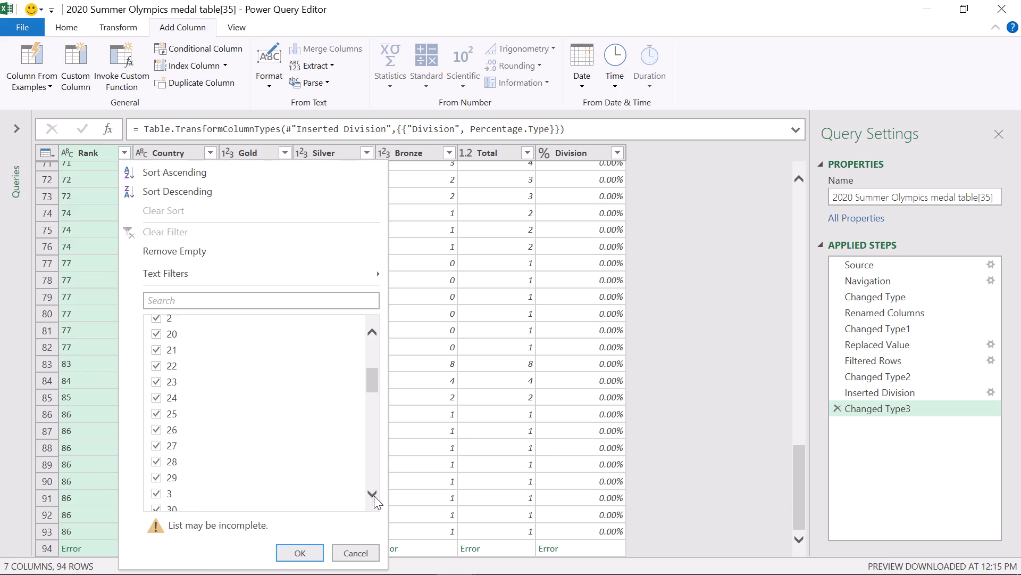
left_click_drag(374, 496, 314, 552)
left_click(314, 552)
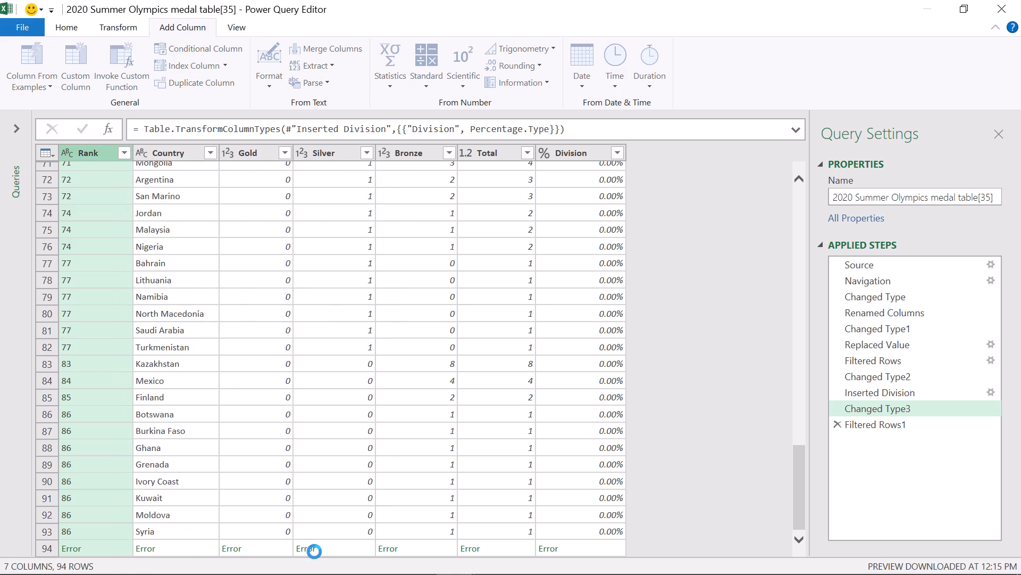